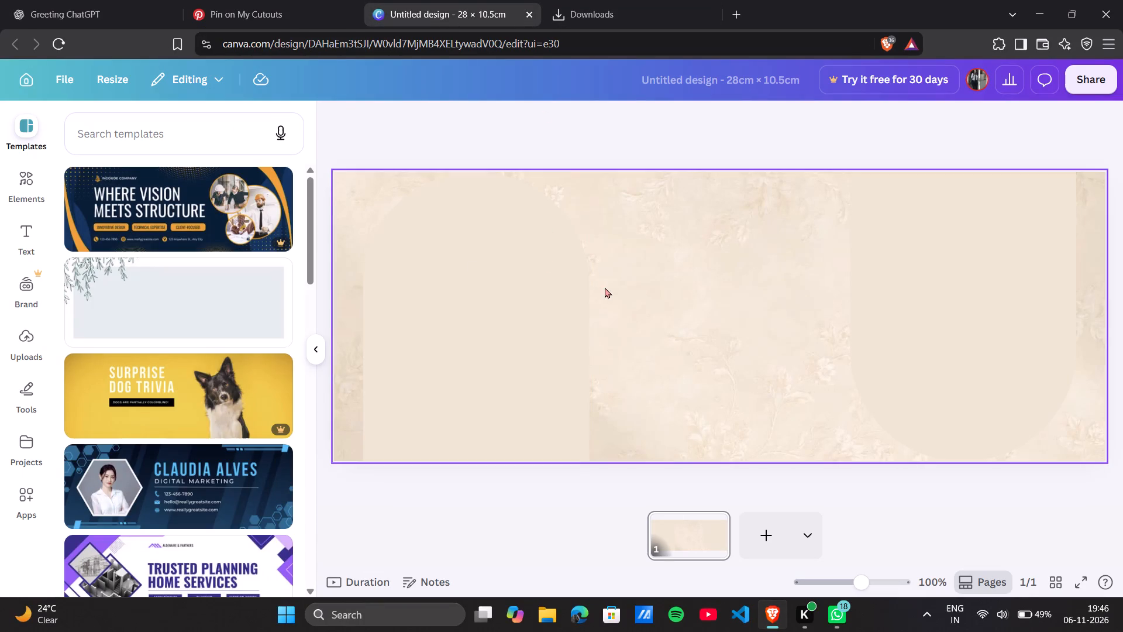
Bring up the text options for adding the copied OUR STORY writing to the beige floral design.
{"action": "right_click", "coordinate": [659, 248]}
{"action": "left_click", "coordinate": [634, 243]}
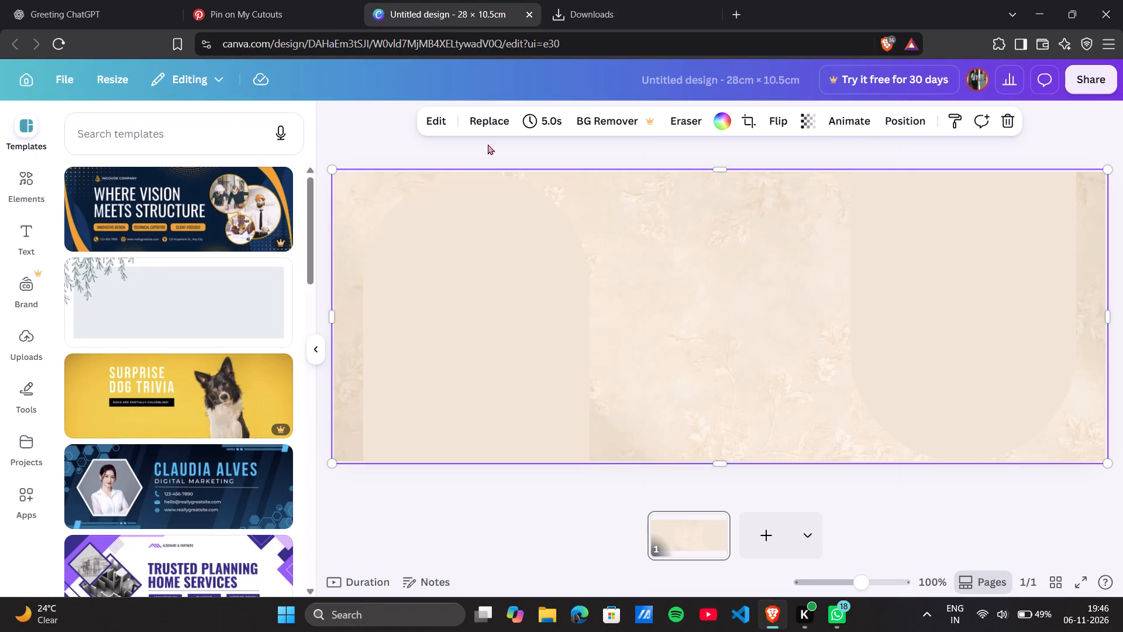
{"action": "left_click", "coordinate": [35, 231]}
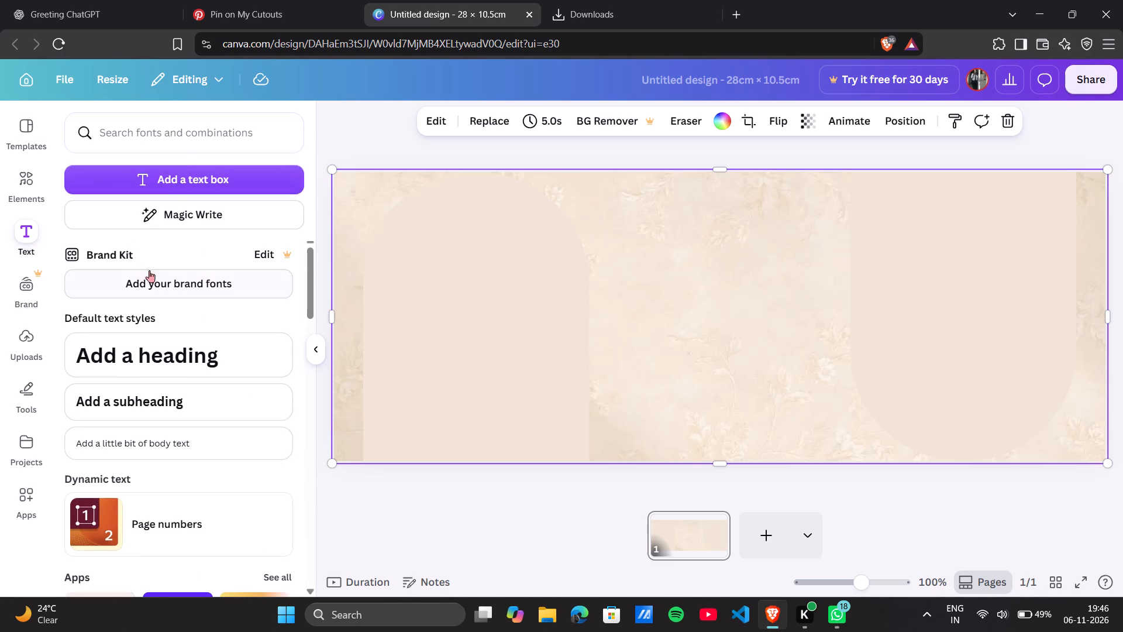
Add a text box containing the copied OUR STORY text and narrow it to just over a third of the page width.
{"action": "left_click", "coordinate": [201, 174]}
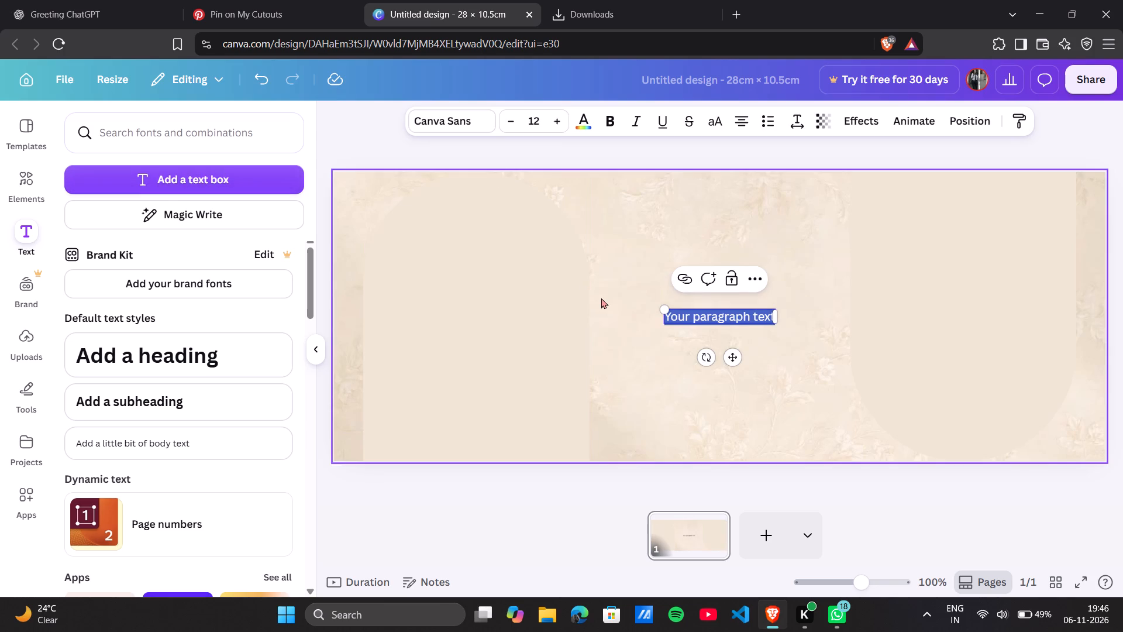
{"action": "key", "text": "ctrl+v"}
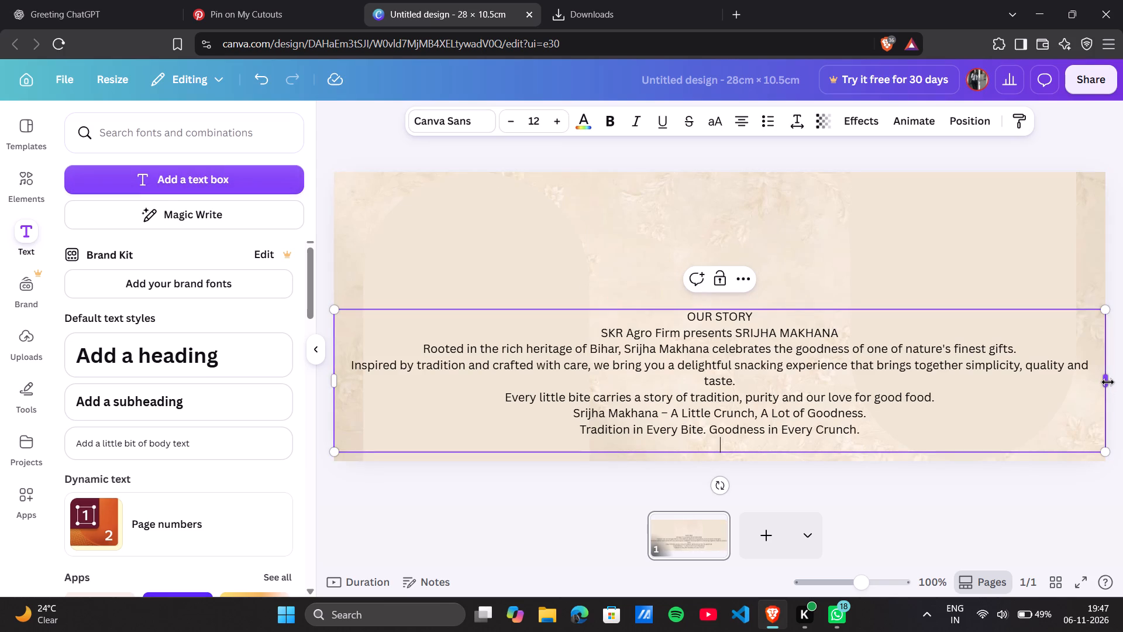
{"action": "left_click_drag", "start_coordinate": [1106, 382], "coordinate": [749, 371]}
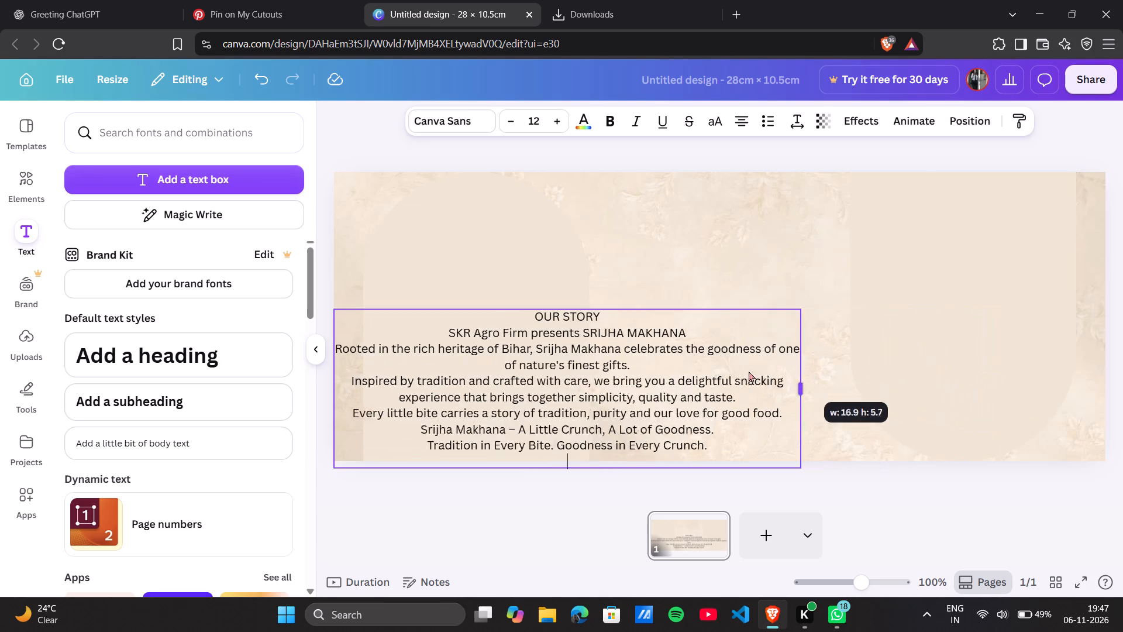
{"action": "left_click_drag", "start_coordinate": [749, 371], "coordinate": [618, 369]}
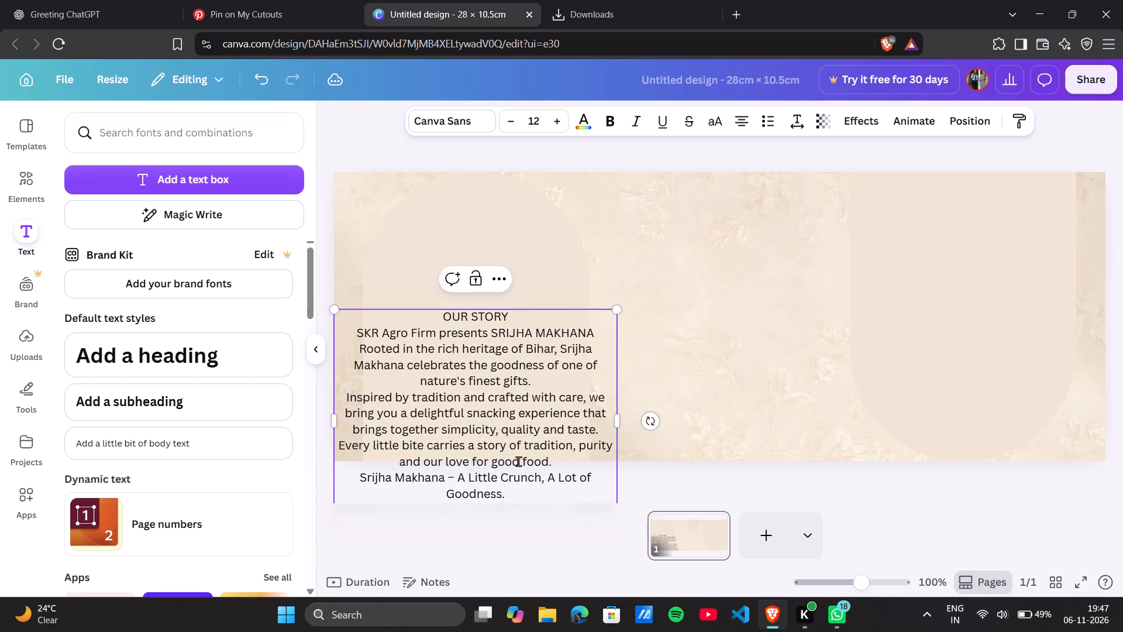
{"action": "left_click", "coordinate": [494, 533]}
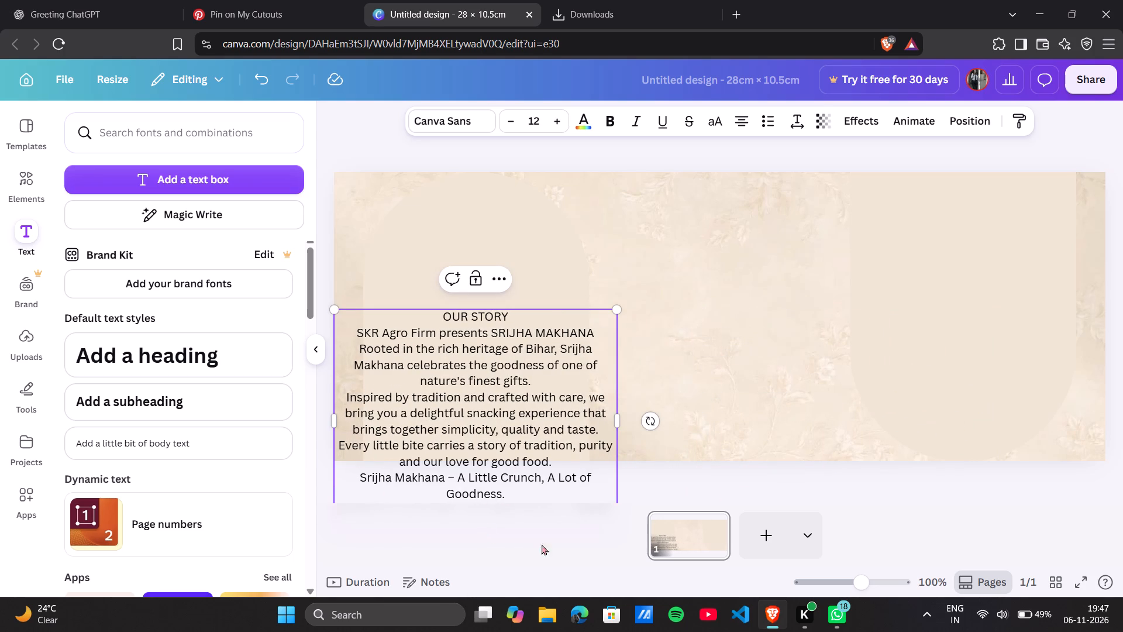
{"action": "left_click", "coordinate": [542, 534]}
{"action": "left_click", "coordinate": [663, 473]}
{"action": "left_click", "coordinate": [693, 319]}
Move the OUR STORY text block up onto the left arch panel and narrow it to about the panel's width.
{"action": "left_click_drag", "start_coordinate": [468, 359], "coordinate": [471, 315]}
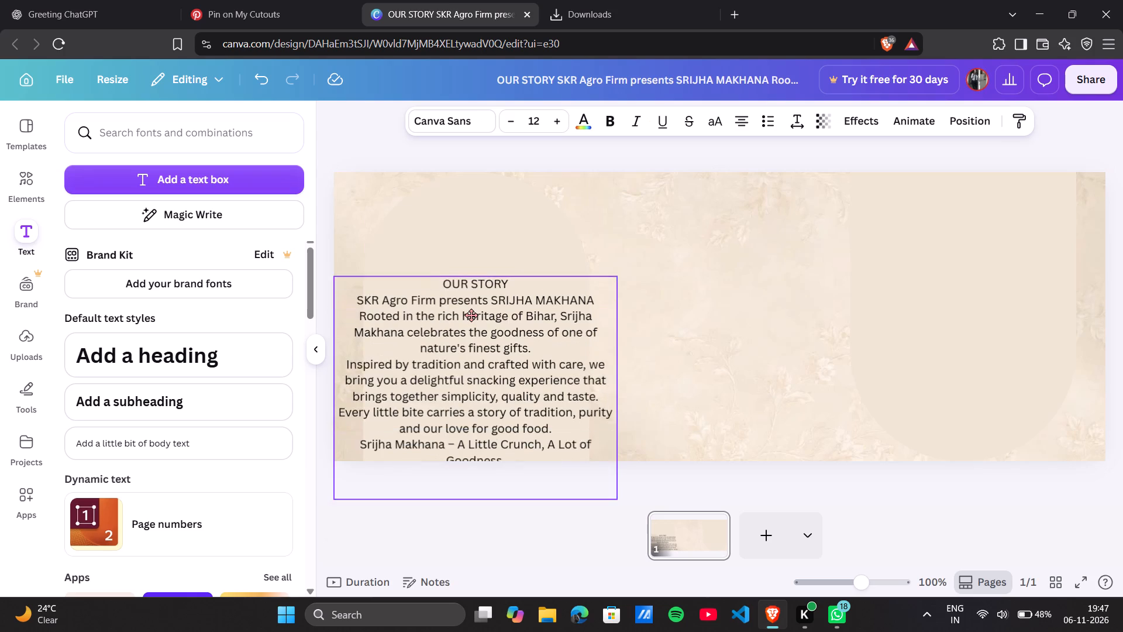
{"action": "left_click_drag", "start_coordinate": [471, 315], "coordinate": [474, 270]}
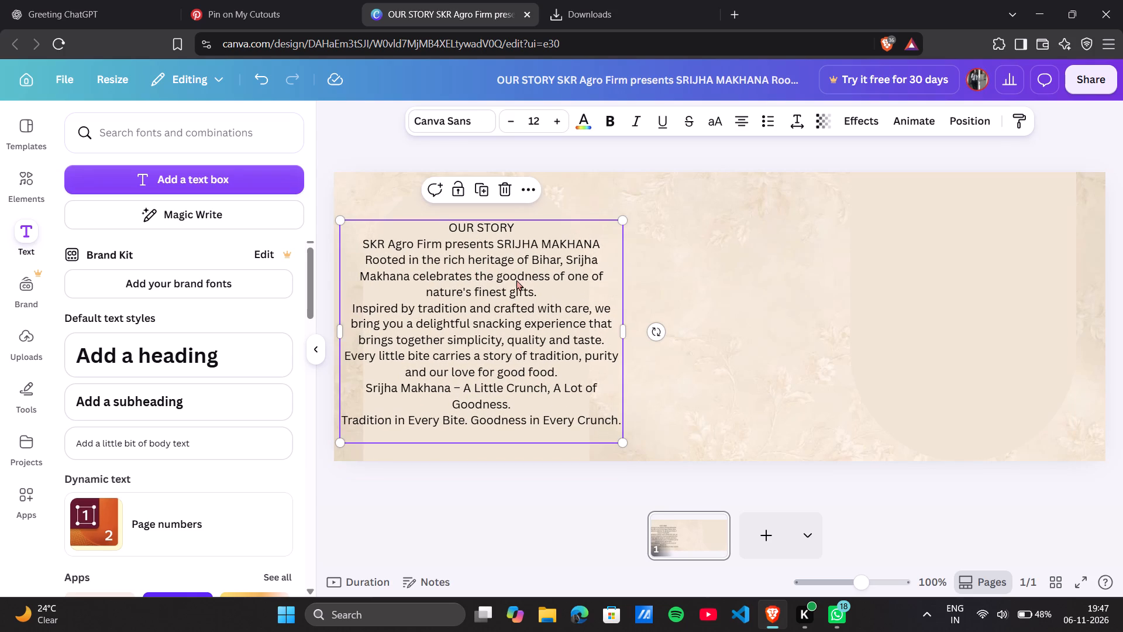
{"action": "left_click_drag", "start_coordinate": [624, 332], "coordinate": [569, 338]}
{"action": "left_click", "coordinate": [679, 309]}
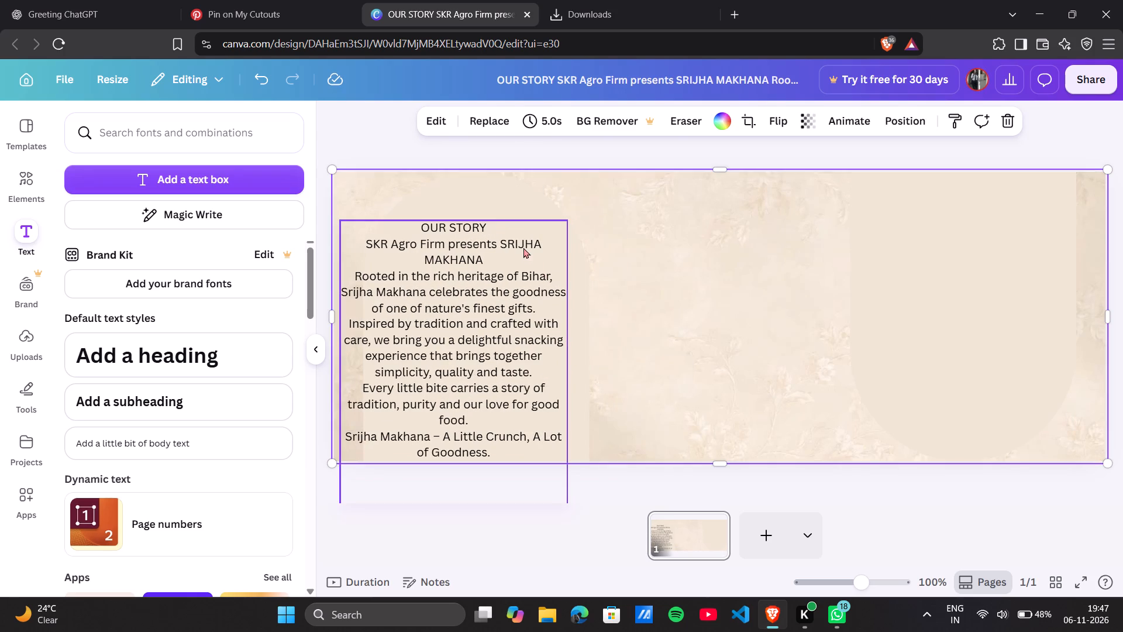
{"action": "left_click_drag", "start_coordinate": [522, 248], "coordinate": [540, 236]}
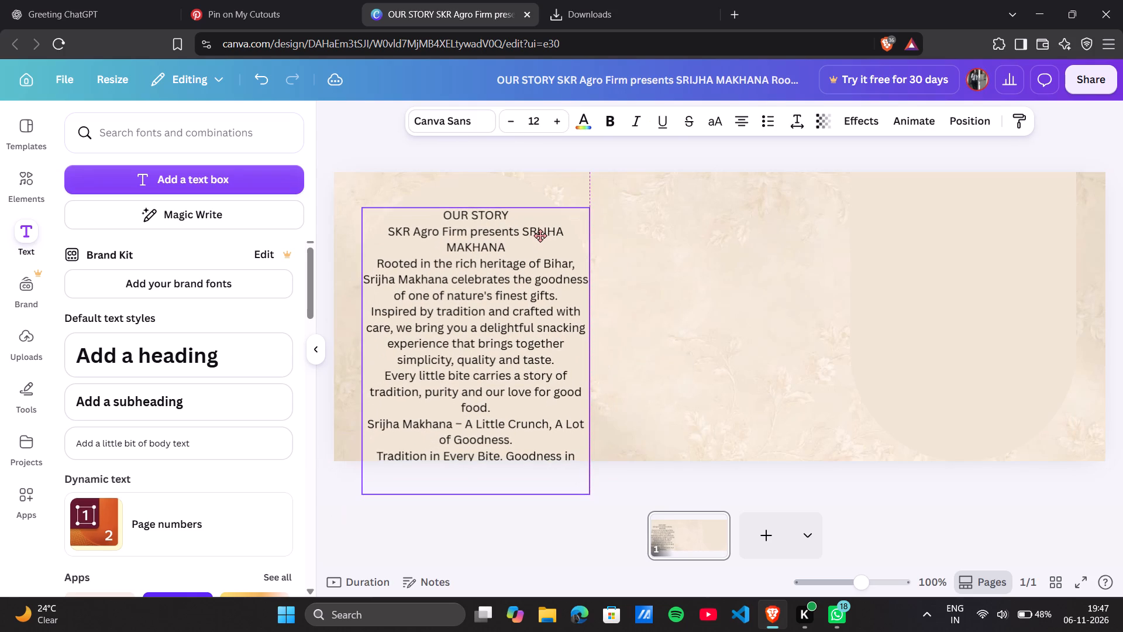
{"action": "left_click_drag", "start_coordinate": [540, 236], "coordinate": [540, 232]}
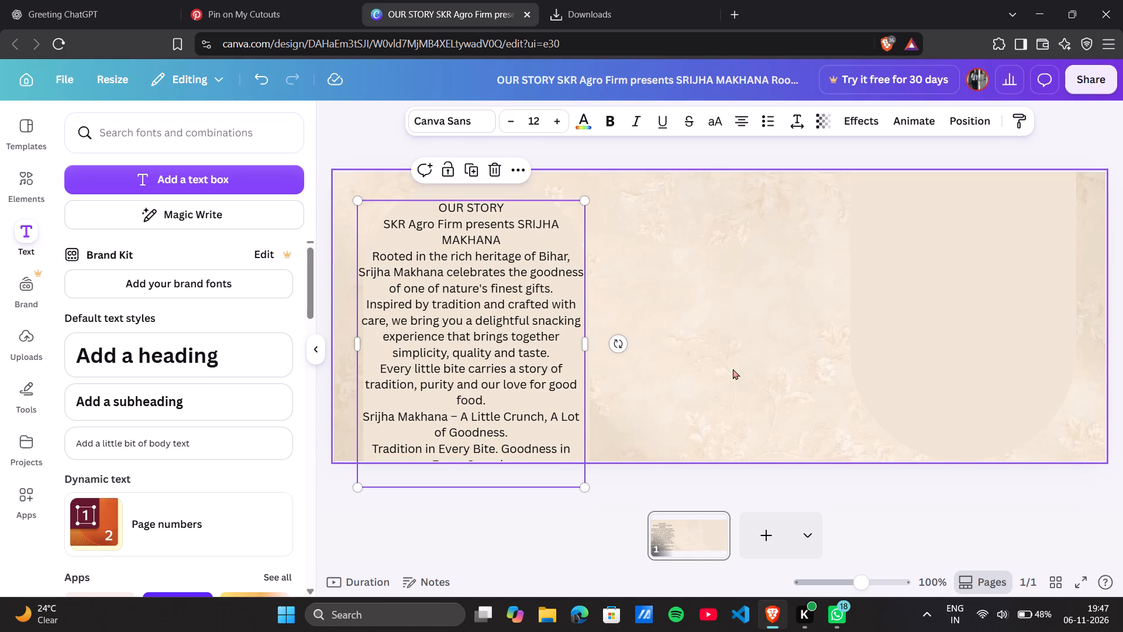
Narrow the OUR STORY text block, scale its text down to size 10.4 and place it near the top of the left arch.
{"action": "left_click_drag", "start_coordinate": [587, 339], "coordinate": [564, 340]}
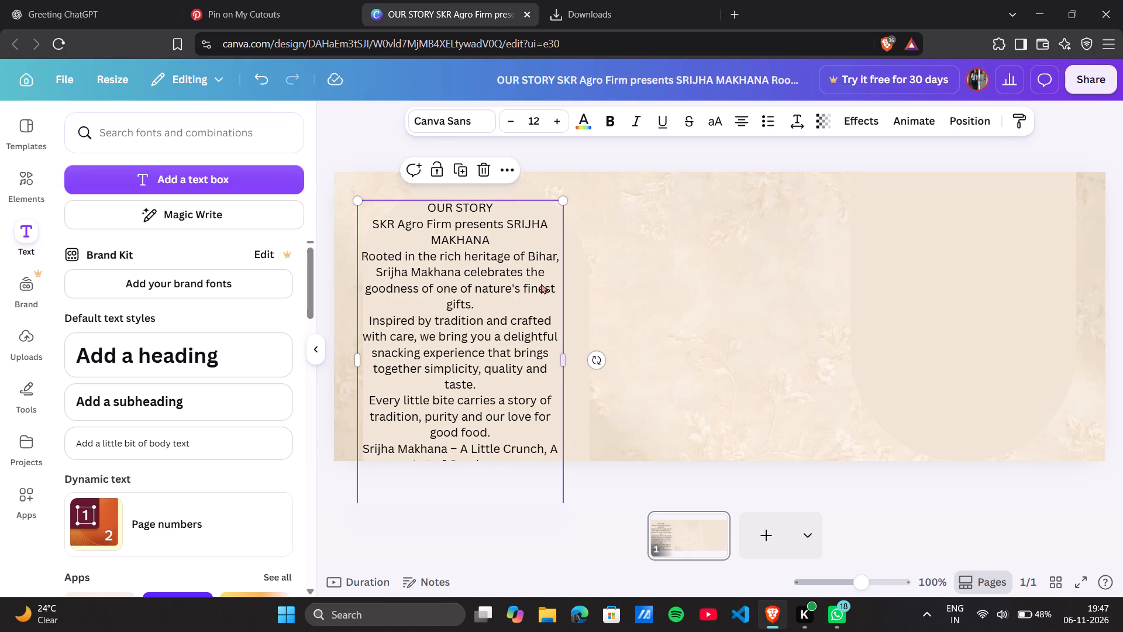
{"action": "left_click_drag", "start_coordinate": [564, 201], "coordinate": [543, 227]}
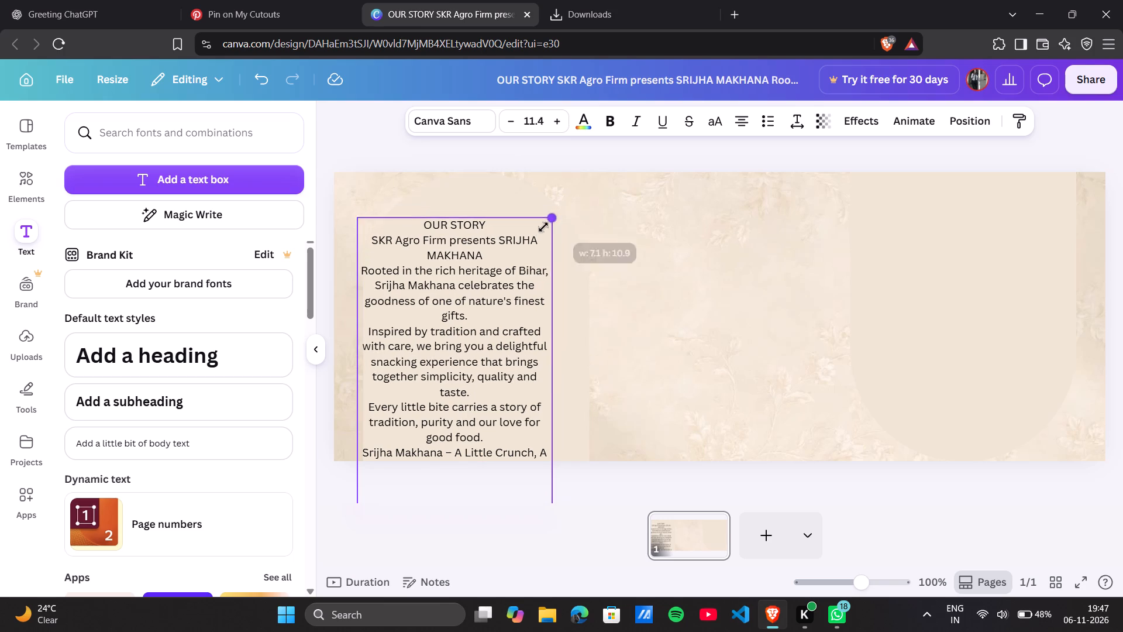
{"action": "left_click_drag", "start_coordinate": [543, 227], "coordinate": [533, 241]}
{"action": "left_click", "coordinate": [625, 284]}
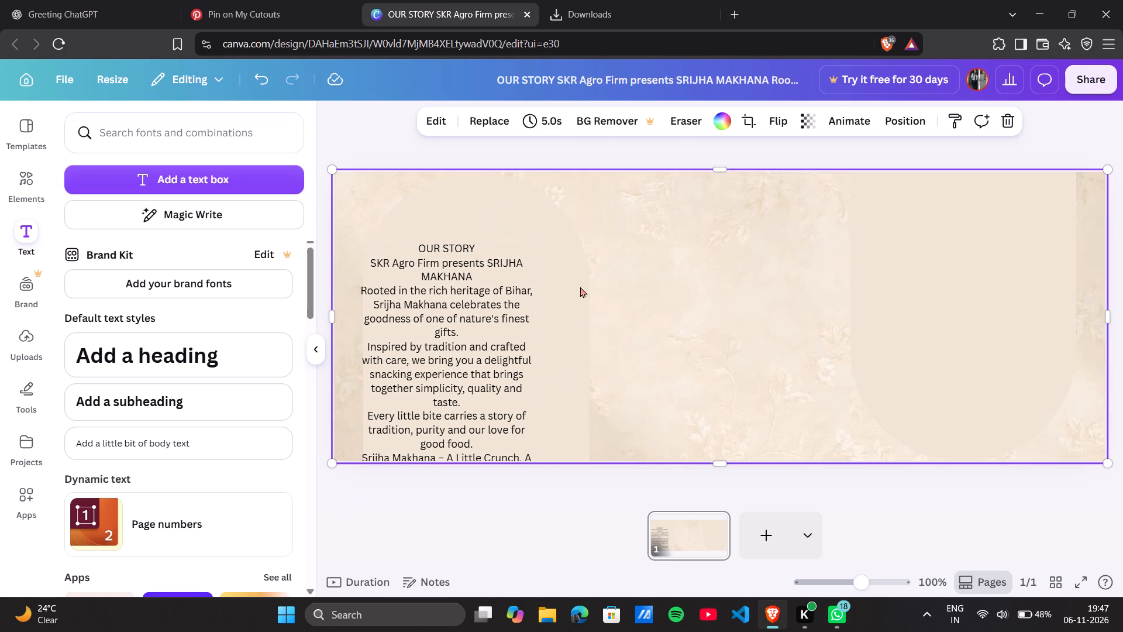
{"action": "left_click_drag", "start_coordinate": [487, 339], "coordinate": [514, 295]}
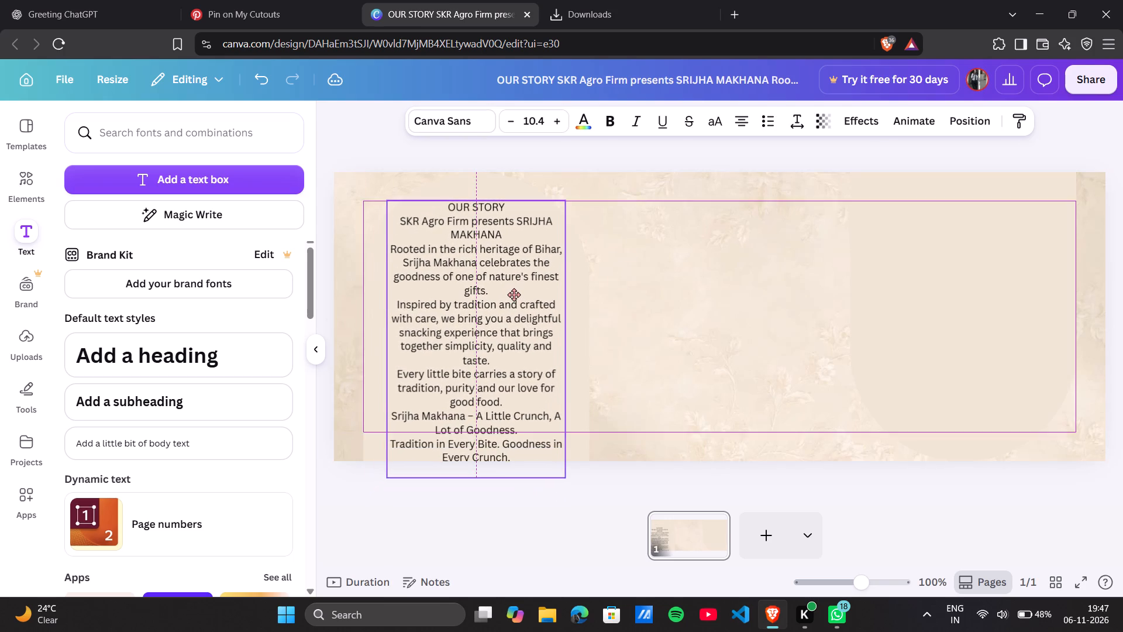
{"action": "left_click_drag", "start_coordinate": [514, 295], "coordinate": [508, 305]}
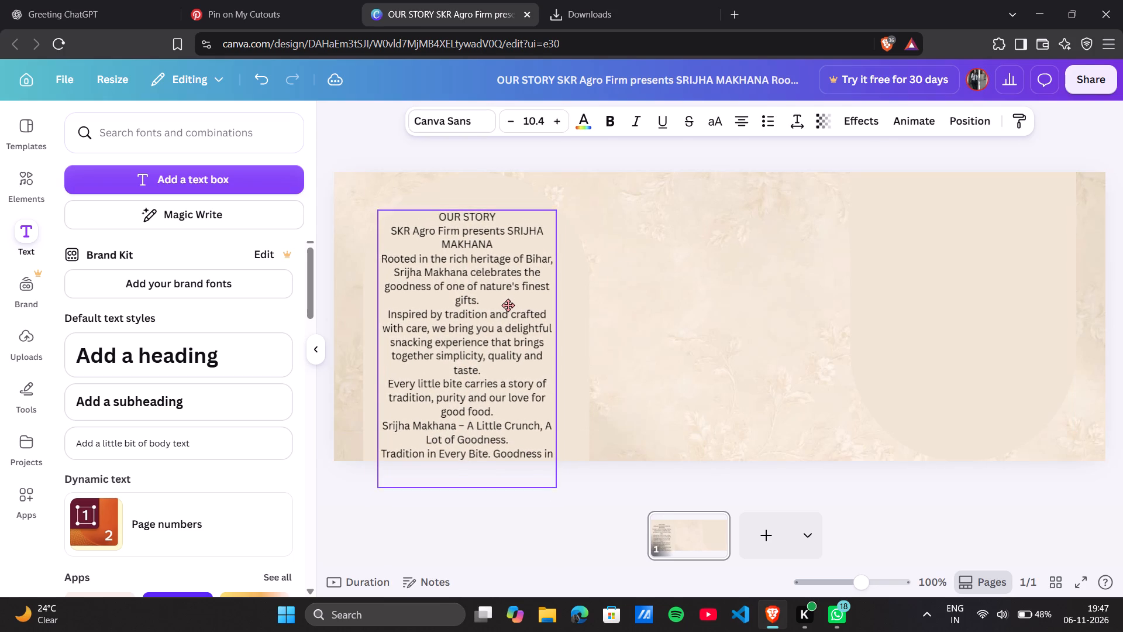
{"action": "left_click_drag", "start_coordinate": [508, 305], "coordinate": [511, 300]}
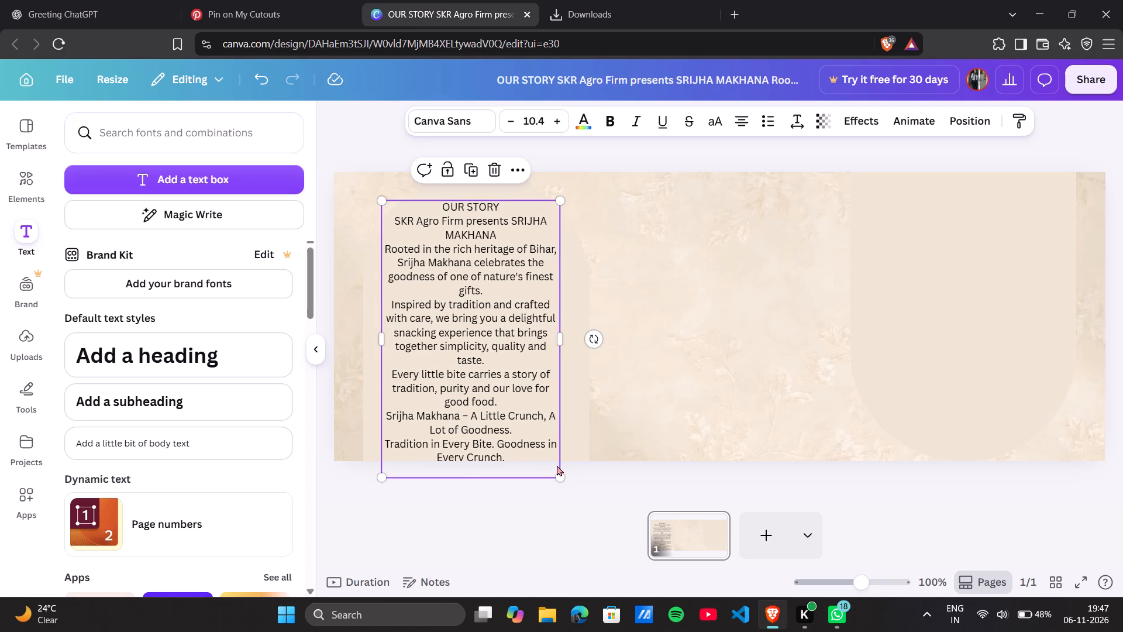
Resize the OUR STORY text block to font size 9.9 and about 6.4 cm wide so the whole story fits the arch.
{"action": "left_click_drag", "start_coordinate": [560, 476], "coordinate": [555, 424]}
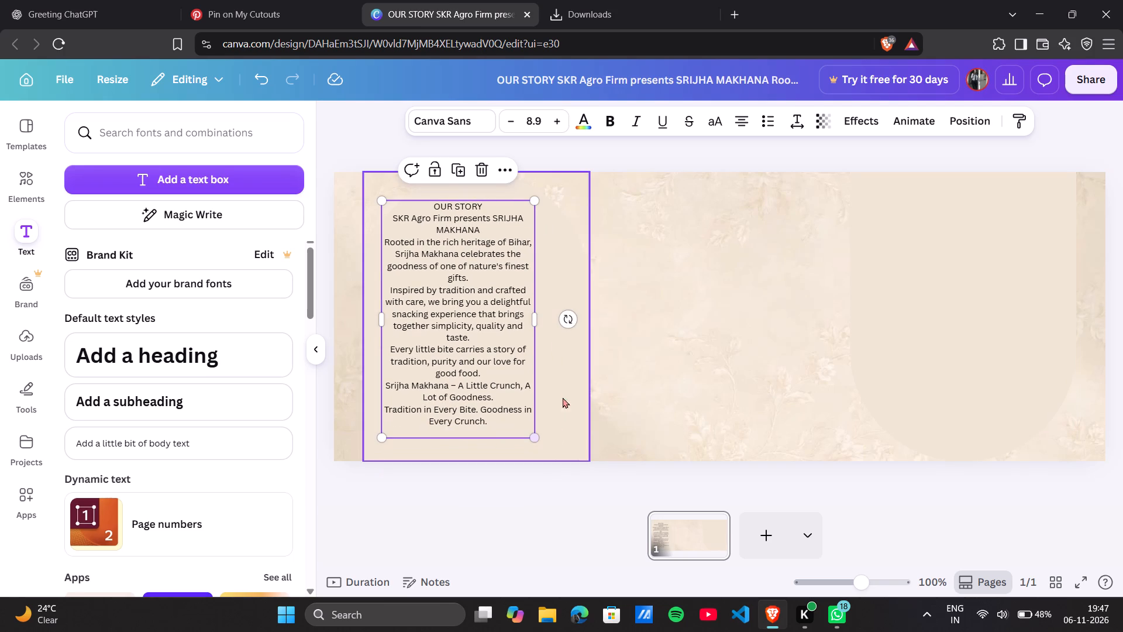
{"action": "left_click_drag", "start_coordinate": [536, 317], "coordinate": [546, 317]}
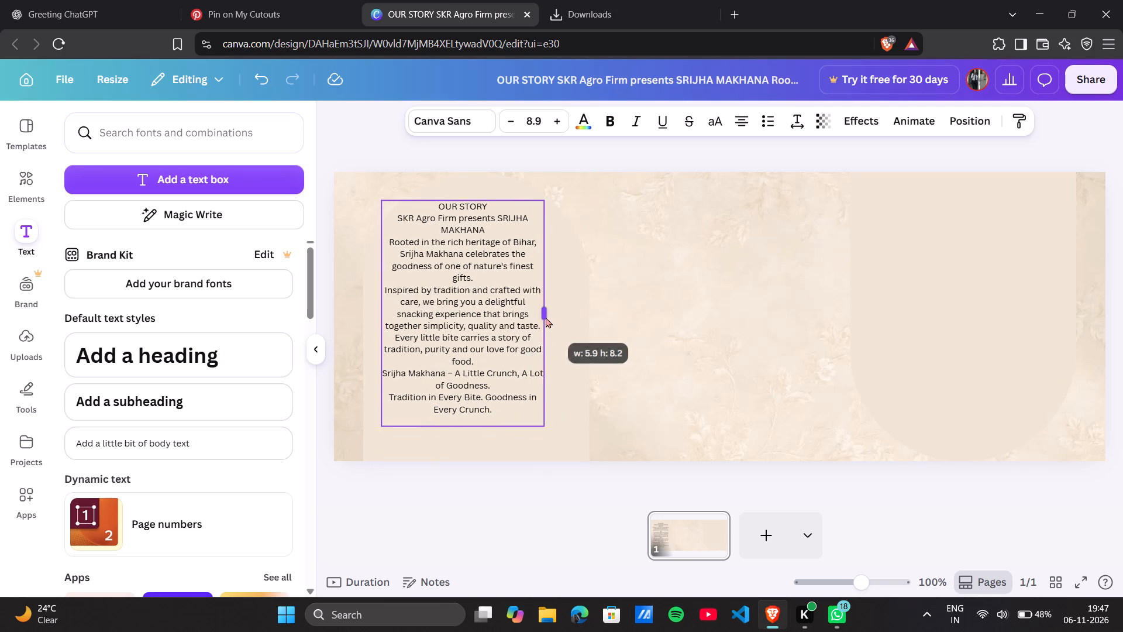
{"action": "left_click_drag", "start_coordinate": [546, 317], "coordinate": [558, 321]}
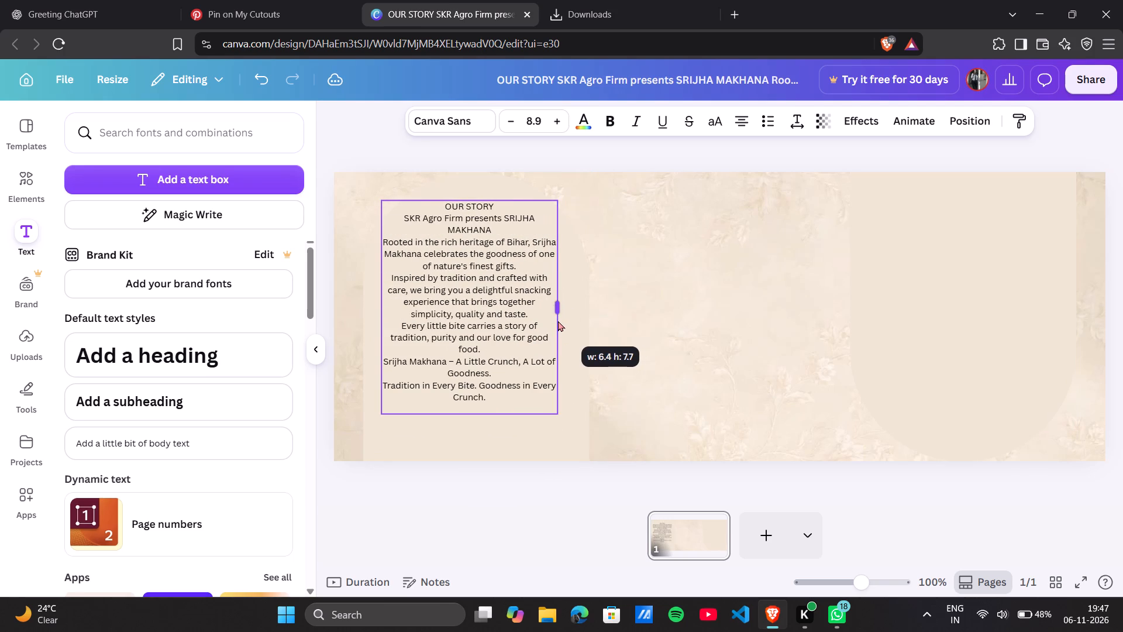
{"action": "left_click_drag", "start_coordinate": [558, 321], "coordinate": [559, 321]}
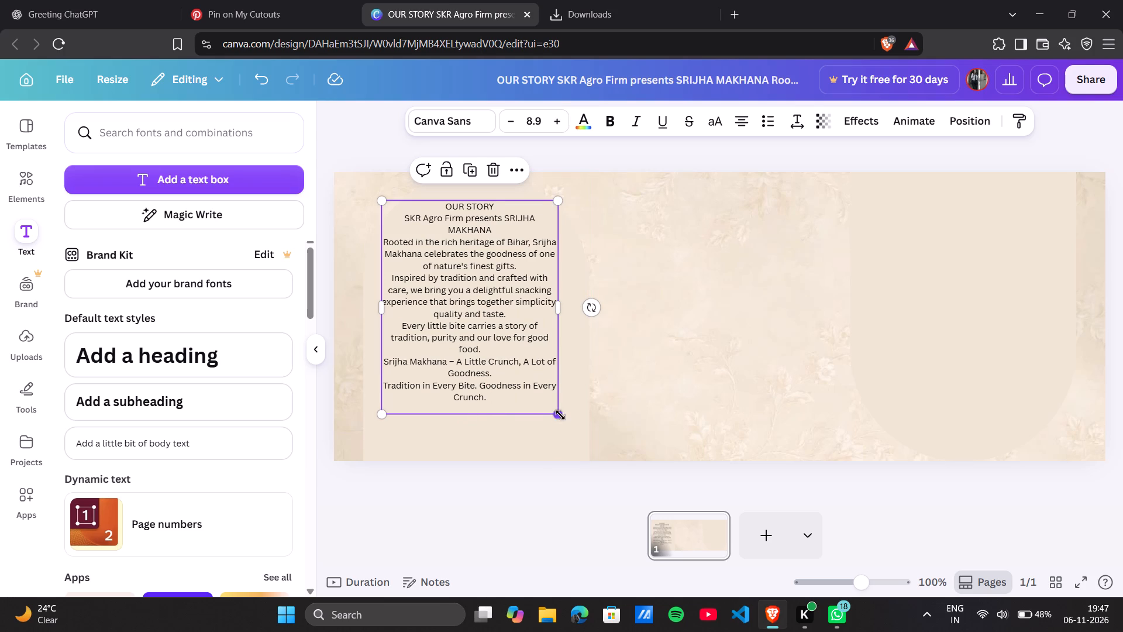
{"action": "left_click_drag", "start_coordinate": [560, 415], "coordinate": [584, 465]}
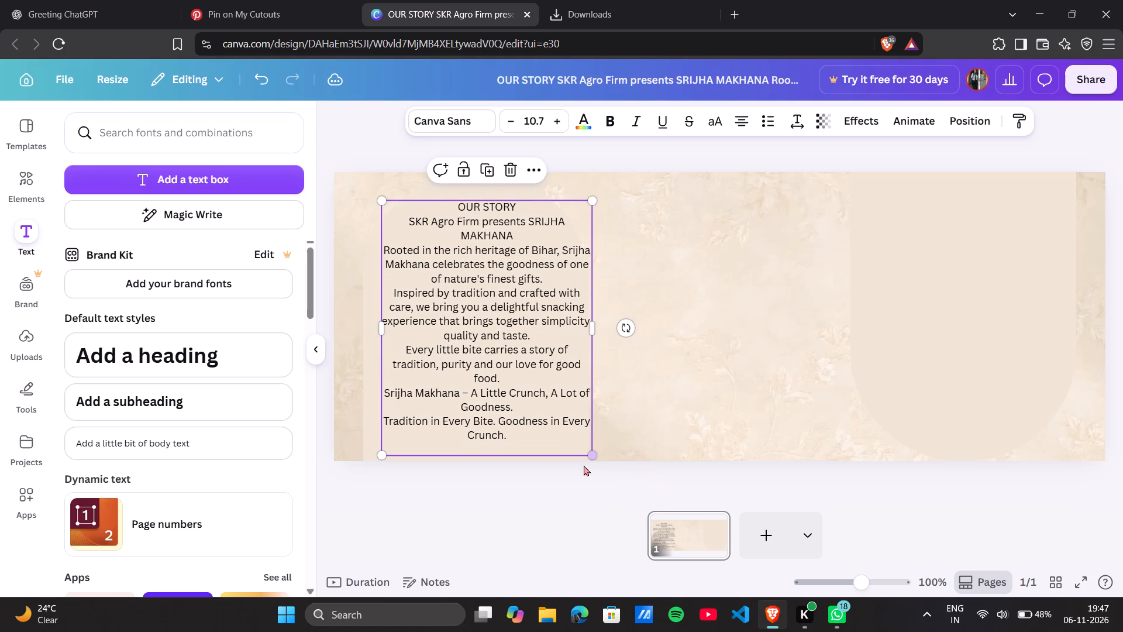
{"action": "left_click_drag", "start_coordinate": [594, 335], "coordinate": [573, 337]}
{"action": "left_click_drag", "start_coordinate": [573, 470], "coordinate": [585, 435]}
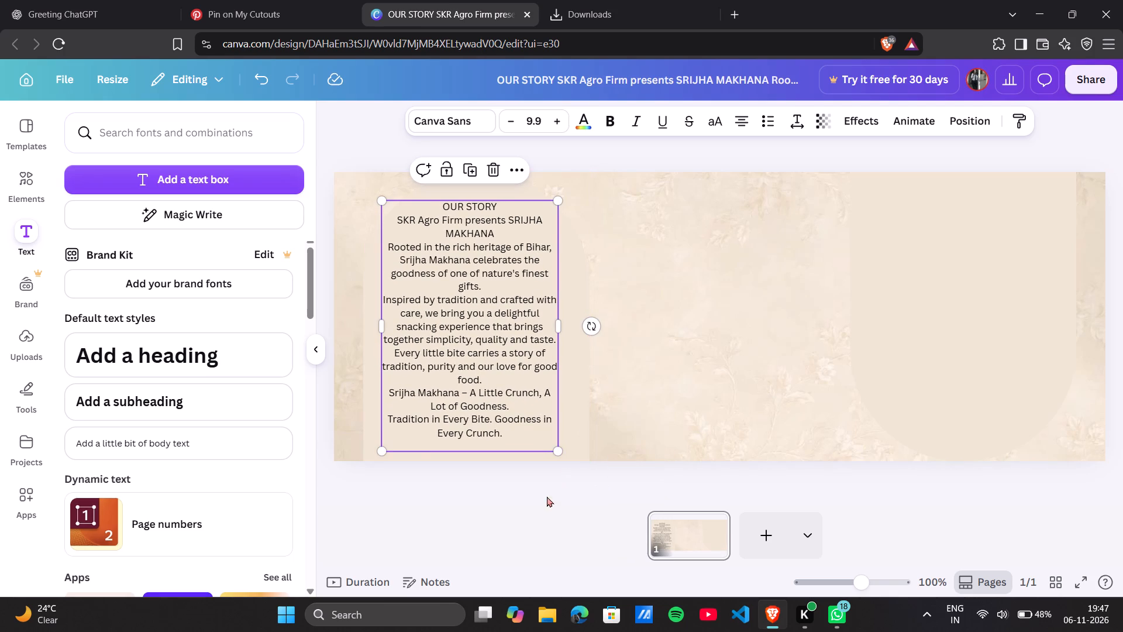
Shift the OUR STORY text block slightly lower within the left arch, with its bottom edge on the page's bottom edge, and deselect it.
{"action": "left_click", "coordinate": [531, 516]}
{"action": "left_click_drag", "start_coordinate": [462, 311], "coordinate": [462, 310]}
{"action": "left_click_drag", "start_coordinate": [462, 310], "coordinate": [466, 310]}
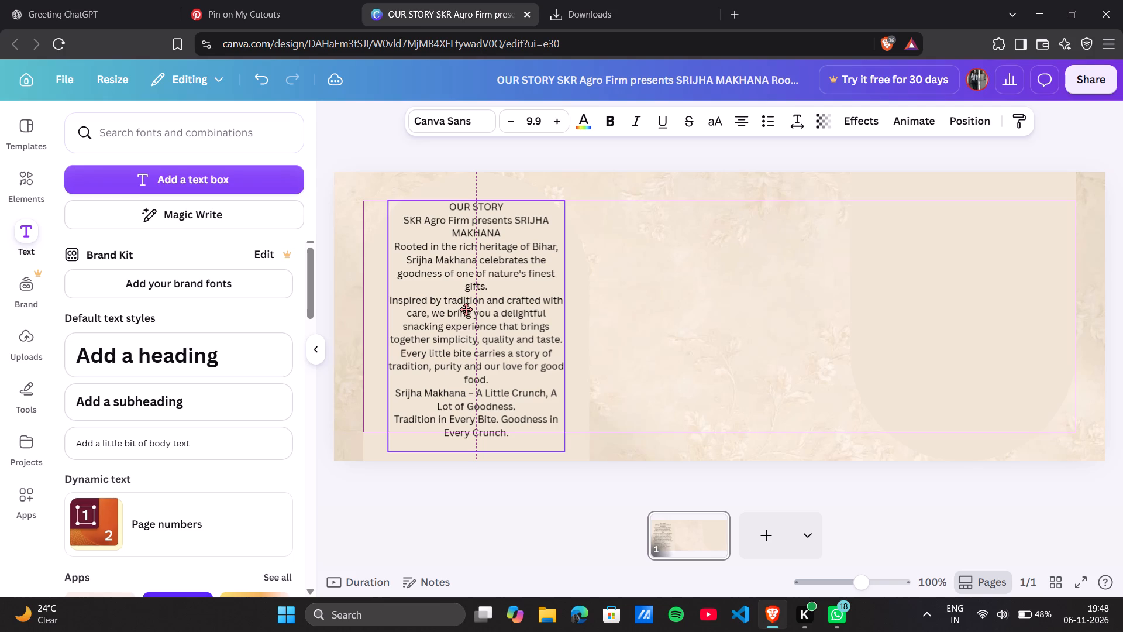
{"action": "left_click_drag", "start_coordinate": [466, 310], "coordinate": [461, 325]}
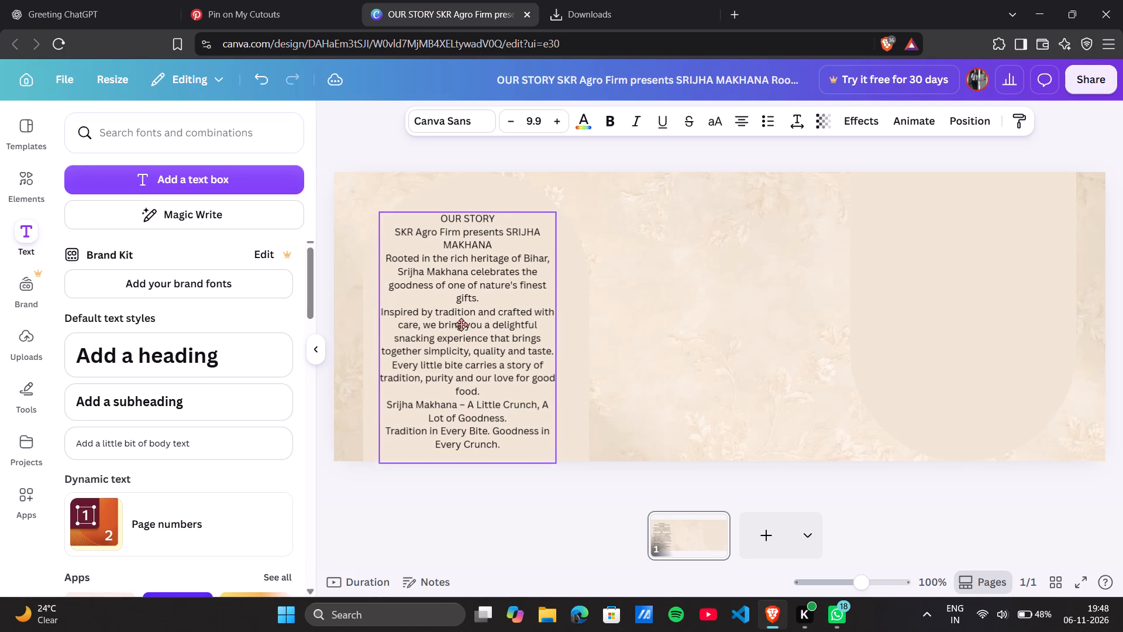
{"action": "left_click_drag", "start_coordinate": [461, 325], "coordinate": [464, 317]}
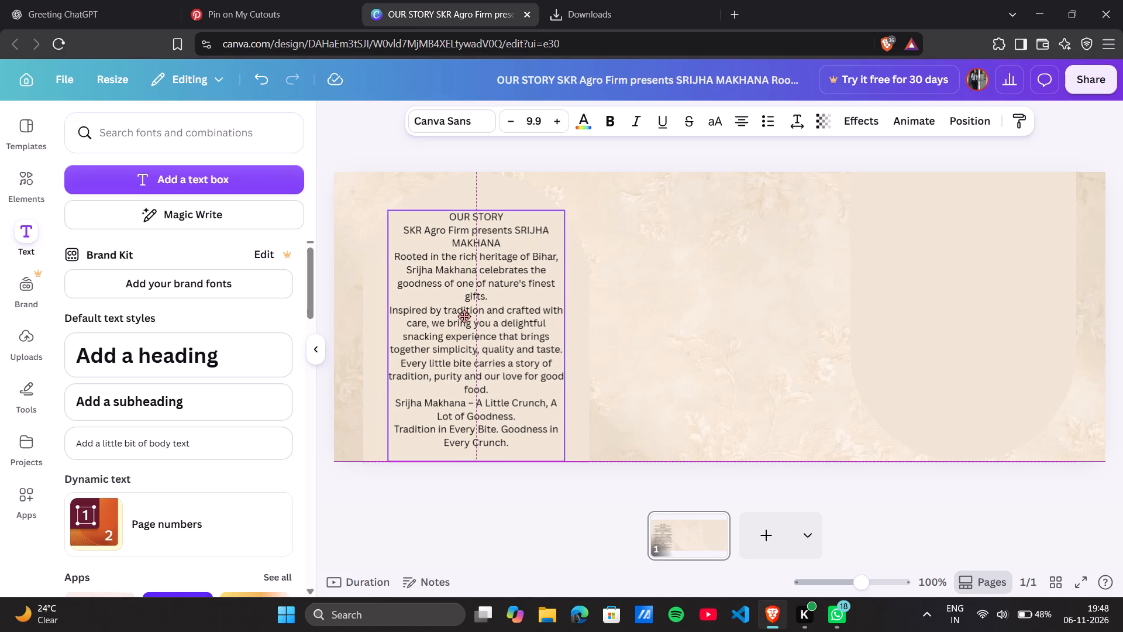
{"action": "left_click_drag", "start_coordinate": [464, 317], "coordinate": [464, 316]}
{"action": "left_click", "coordinate": [508, 513]}
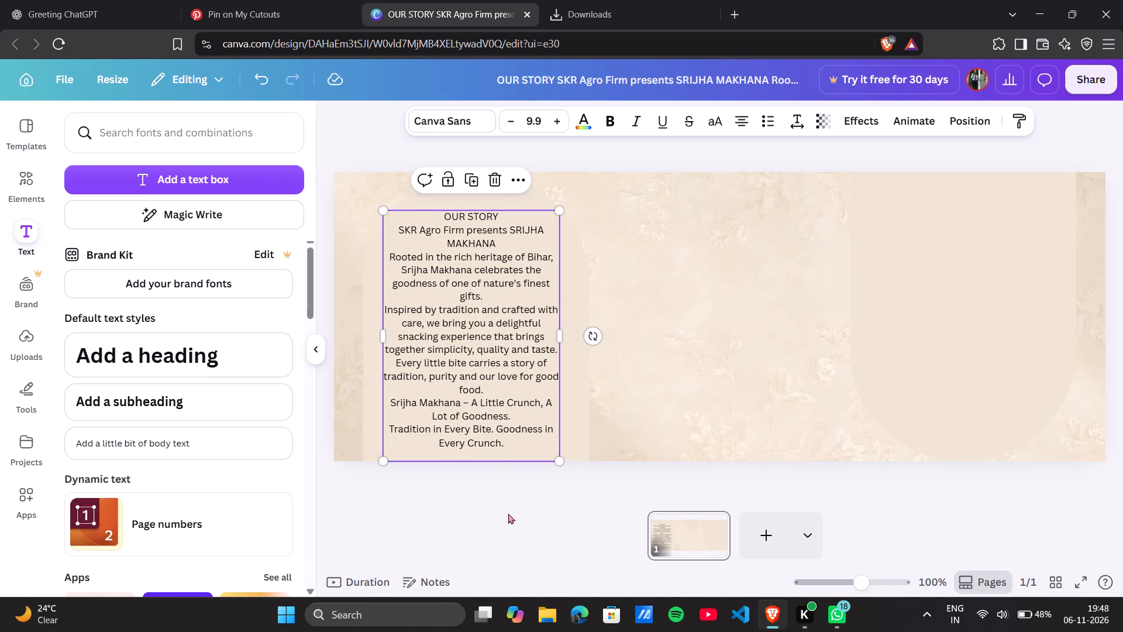
{"action": "left_click", "coordinate": [508, 477]}
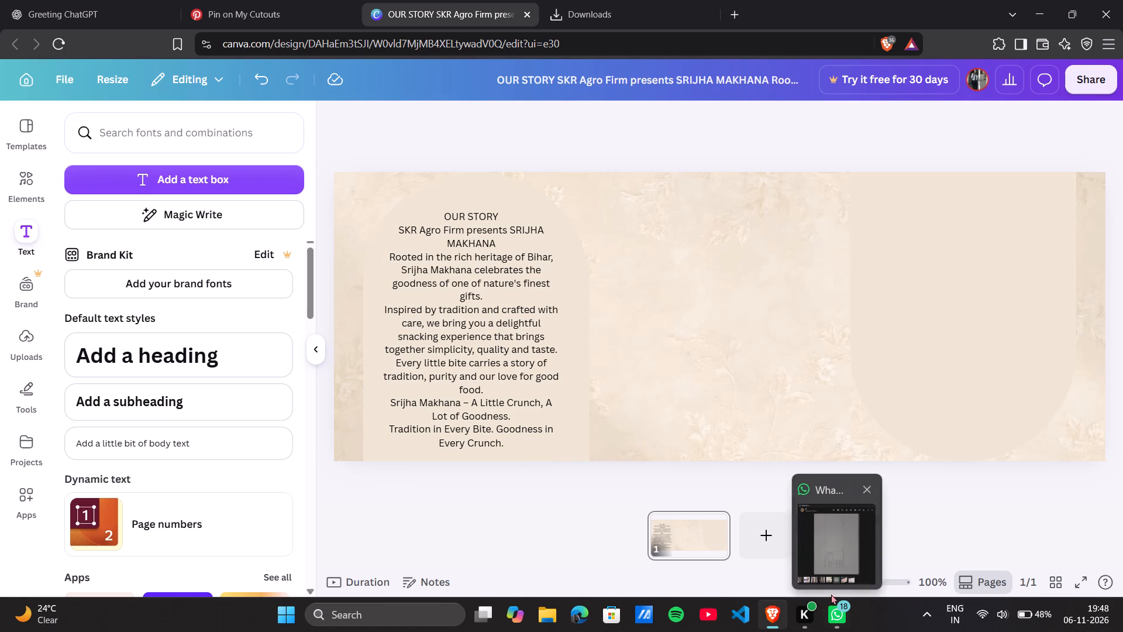
Recolour the OUR STORY text block in the medium purple default solid colour and make it bold.
{"action": "left_click", "coordinate": [444, 358]}
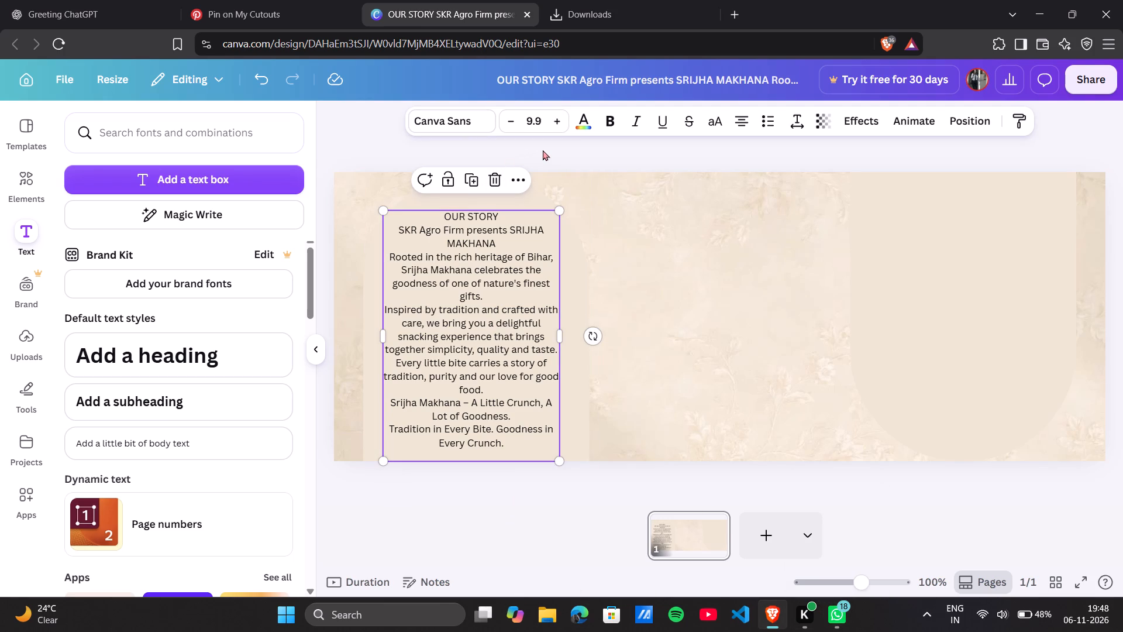
{"action": "left_click", "coordinate": [582, 128]}
{"action": "scroll", "coordinate": [140, 327], "scroll_direction": "down", "scroll_amount": 1}
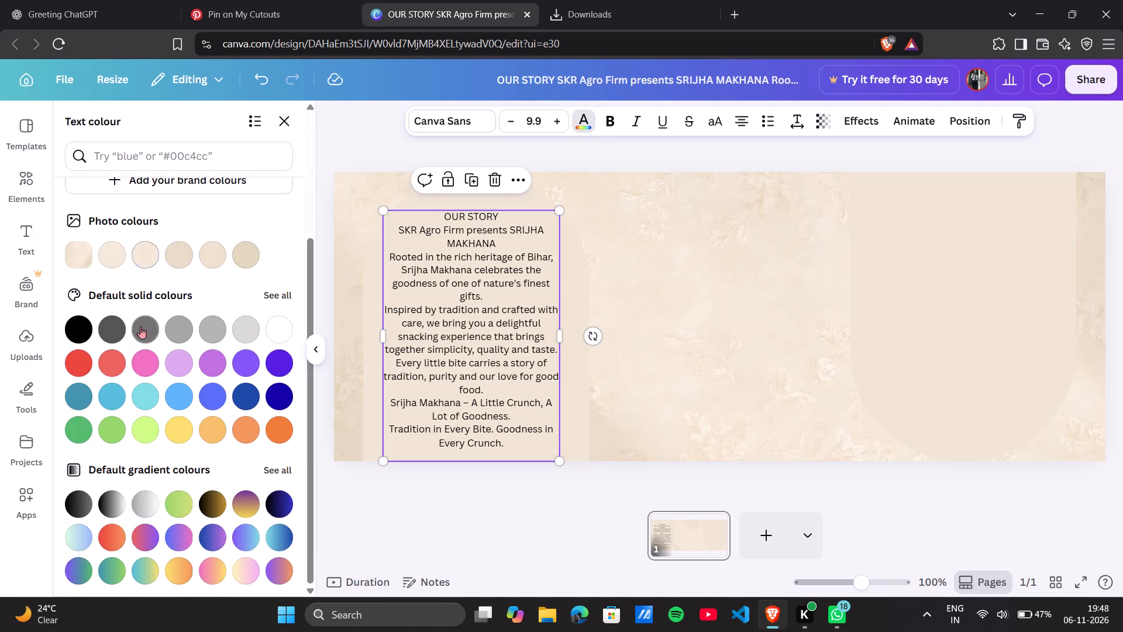
{"action": "scroll", "coordinate": [140, 327], "scroll_direction": "down", "scroll_amount": 2}
{"action": "left_click", "coordinate": [206, 379]}
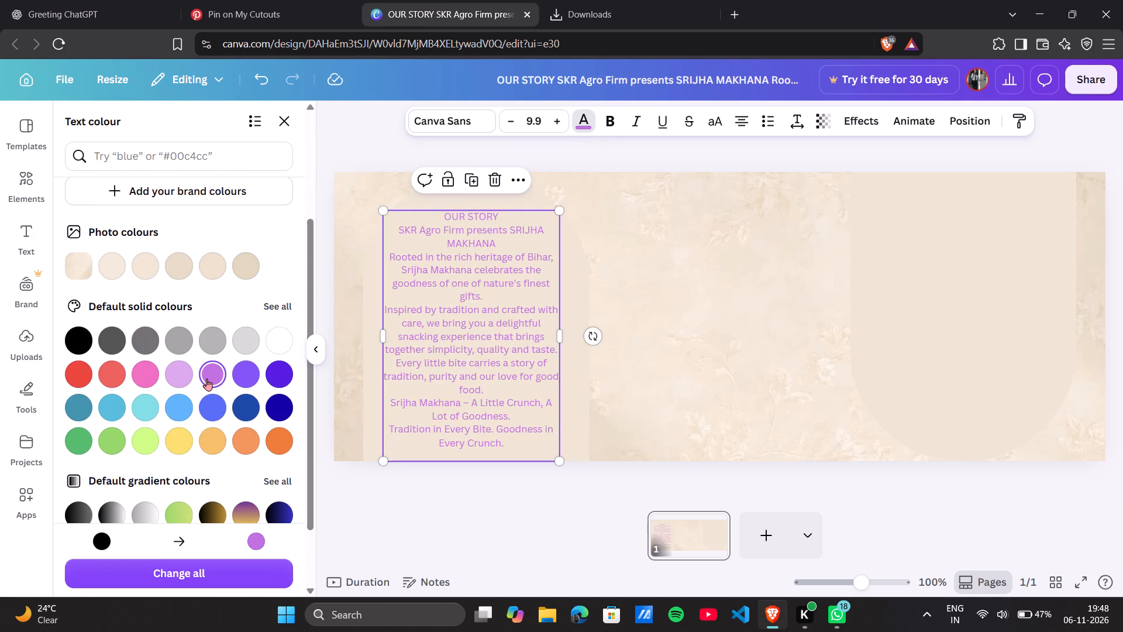
{"action": "scroll", "coordinate": [215, 353], "scroll_direction": "up", "scroll_amount": 2}
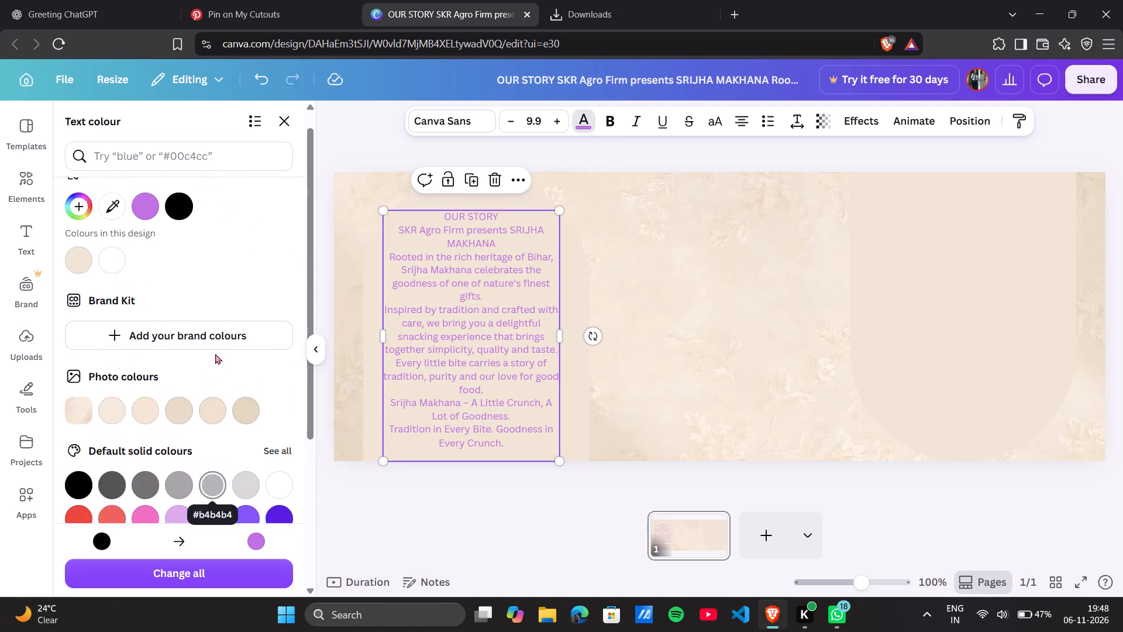
{"action": "left_click", "coordinate": [602, 125]}
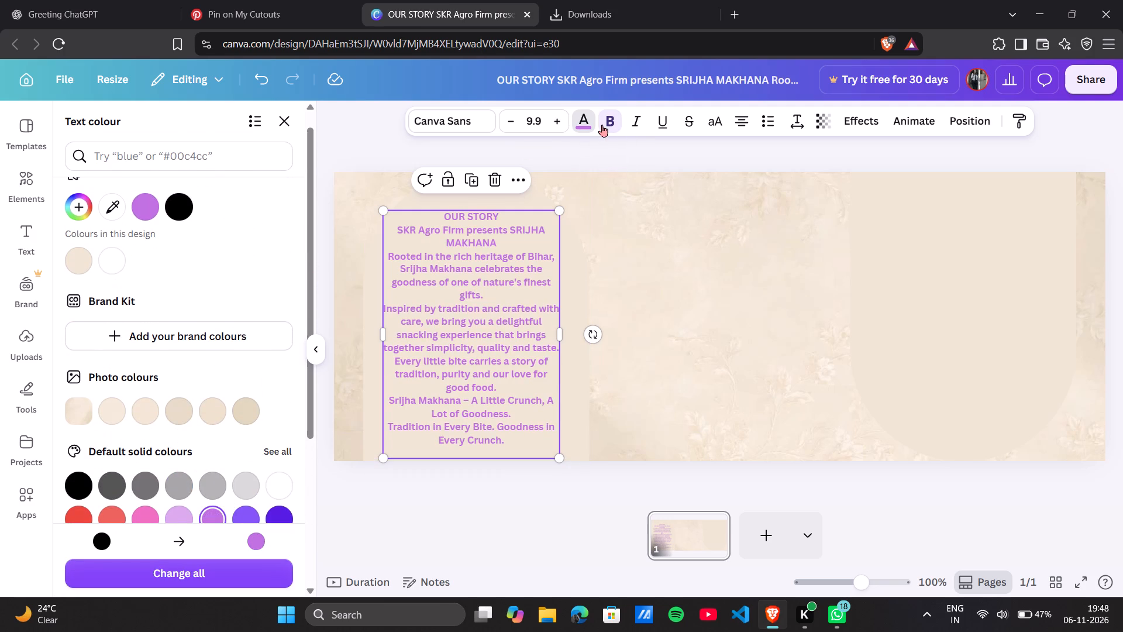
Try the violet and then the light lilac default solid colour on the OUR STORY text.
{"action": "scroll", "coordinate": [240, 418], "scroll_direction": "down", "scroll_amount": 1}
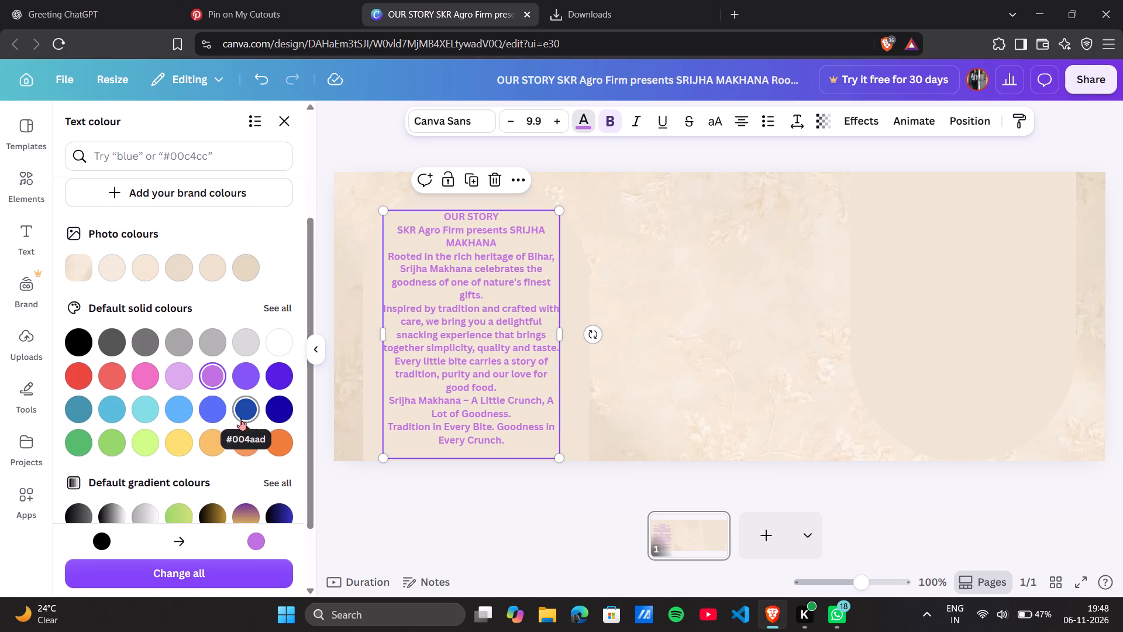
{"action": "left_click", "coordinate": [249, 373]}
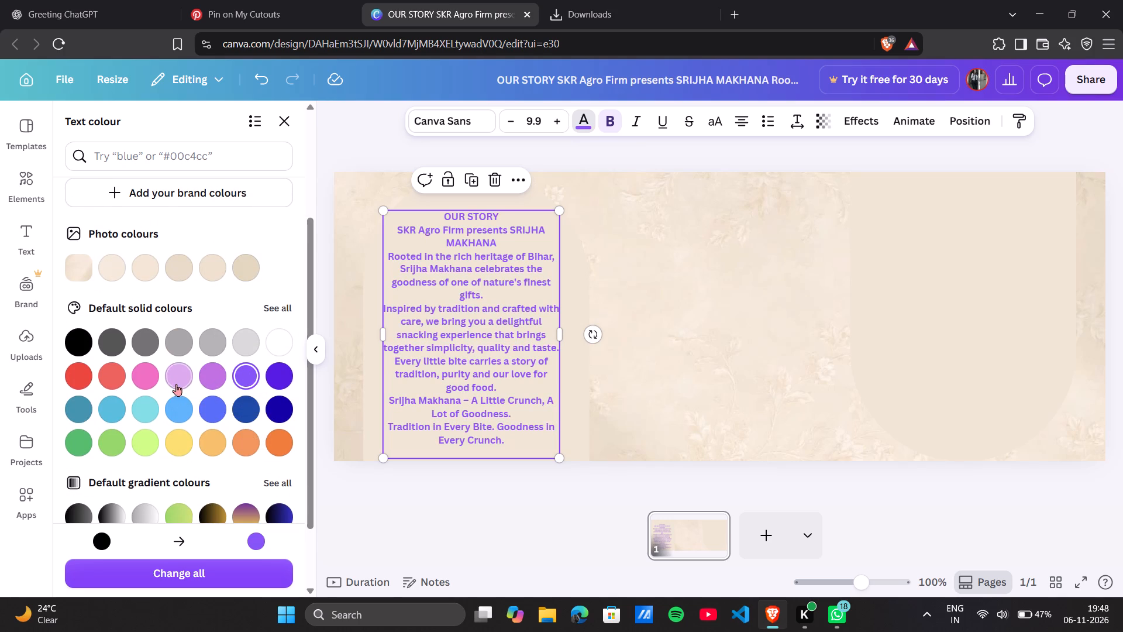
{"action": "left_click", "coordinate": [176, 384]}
Search the text colours for "deep pulm" and look through the suggested palettes.
{"action": "scroll", "coordinate": [176, 384], "scroll_direction": "up", "scroll_amount": 5}
{"action": "left_click", "coordinate": [187, 163]}
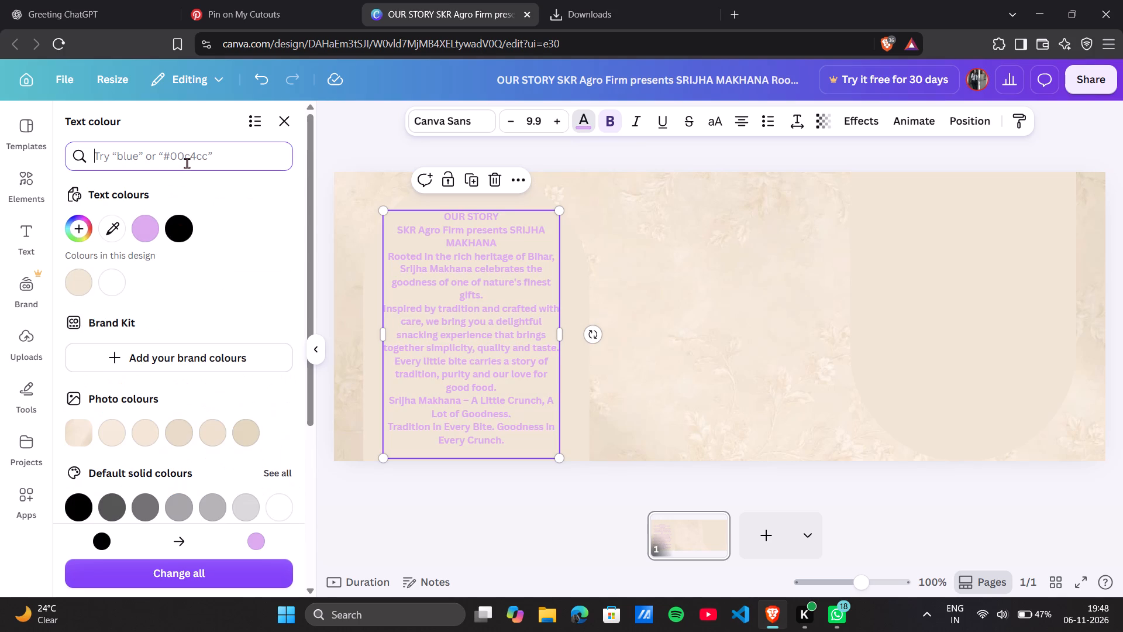
{"action": "type", "text": "deep pulm"}
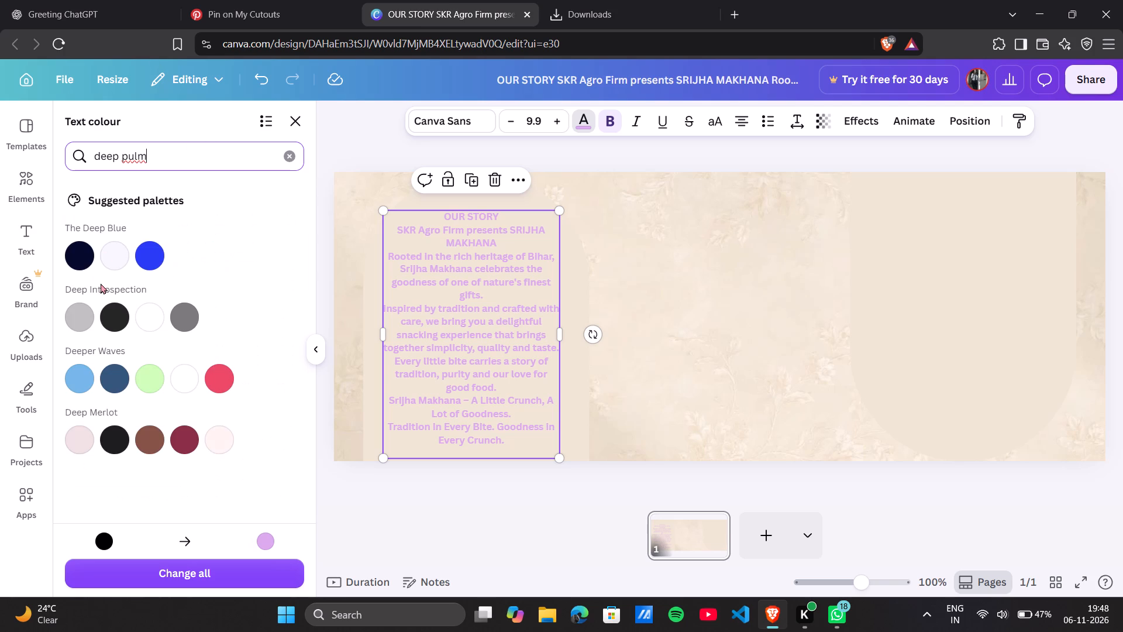
{"action": "scroll", "coordinate": [101, 283], "scroll_direction": "down", "scroll_amount": 2}
{"action": "scroll", "coordinate": [101, 283], "scroll_direction": "up", "scroll_amount": 5}
Search the text colours for "ivory" instead and apply the purple from the Pretty Pansy palette to the OUR STORY text.
{"action": "key", "text": "BackSpace"}
{"action": "key", "text": "BackSpace"}
{"action": "key", "text": "BackSpace"}
{"action": "key", "text": "BackSpace"}
{"action": "key", "text": "BackSpace"}
{"action": "key", "text": "BackSpace"}
{"action": "key", "text": "BackSpace"}
{"action": "key", "text": "BackSpace"}
{"action": "key", "text": "BackSpace"}
{"action": "key", "text": "BackSpace"}
{"action": "key", "text": "BackSpace"}
{"action": "key", "text": "BackSpace"}
{"action": "key", "text": "BackSpace"}
{"action": "key", "text": "BackSpace"}
{"action": "key", "text": "BackSpace"}
{"action": "key", "text": "BackSpace"}
{"action": "key", "text": "BackSpace"}
{"action": "key", "text": "BackSpace"}
{"action": "key", "text": "BackSpace"}
{"action": "key", "text": "BackSpace"}
{"action": "key", "text": "BackSpace"}
{"action": "key", "text": "BackSpace"}
{"action": "key", "text": "BackSpace"}
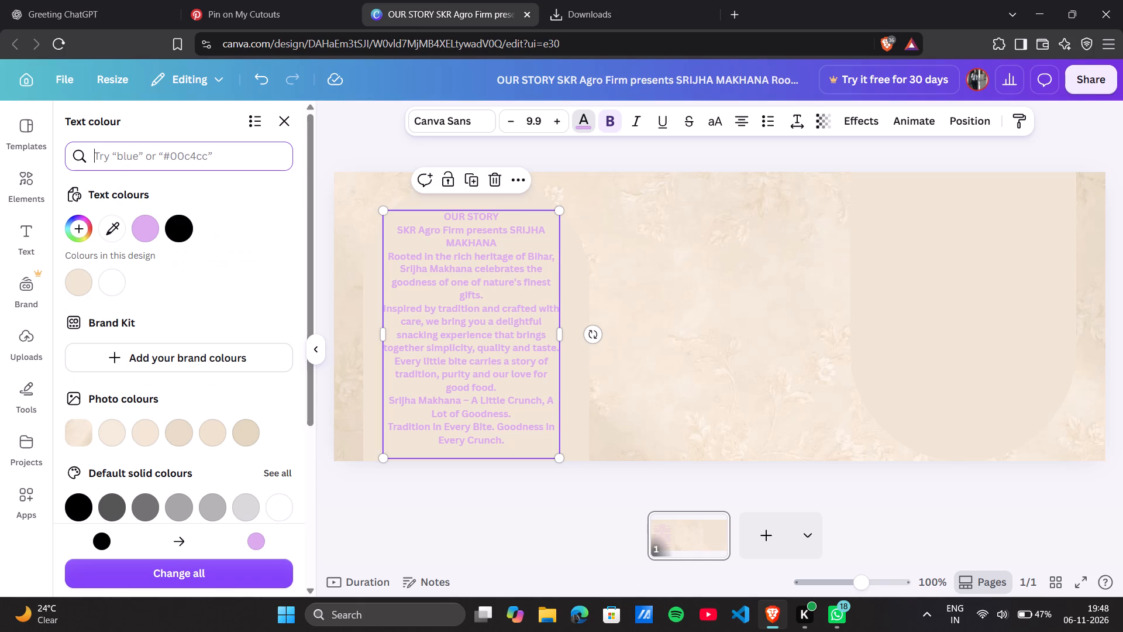
{"action": "type", "text": "ivoruy"}
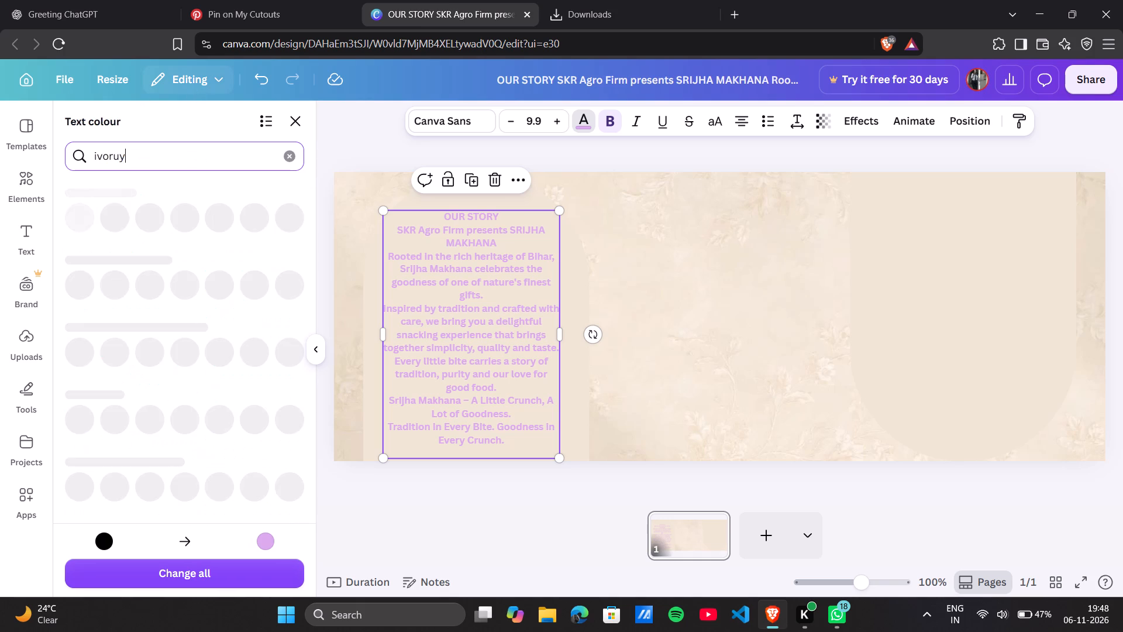
{"action": "key", "text": "BackSpace"}
{"action": "key", "text": "BackSpace"}
{"action": "key", "text": "y"}
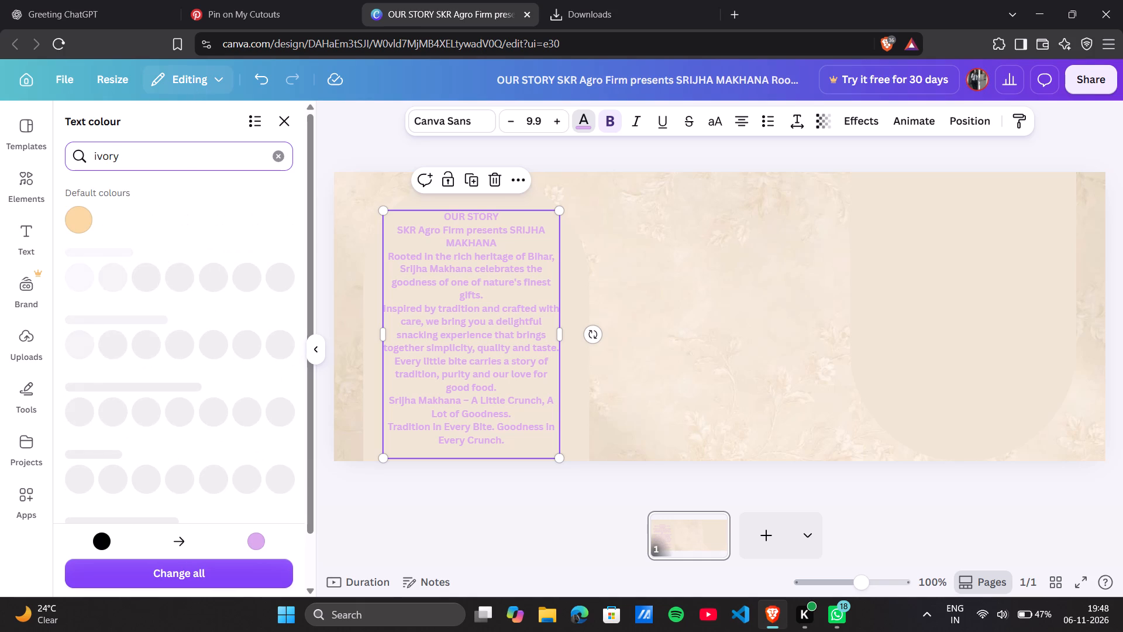
{"action": "scroll", "coordinate": [171, 280], "scroll_direction": "down", "scroll_amount": 3}
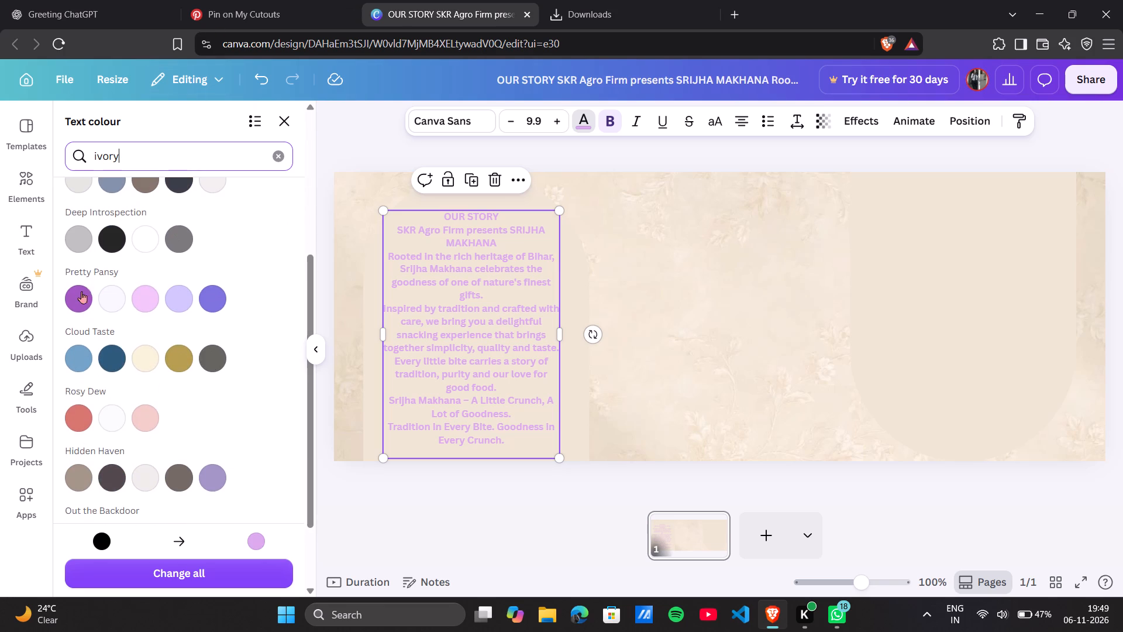
{"action": "left_click", "coordinate": [81, 294]}
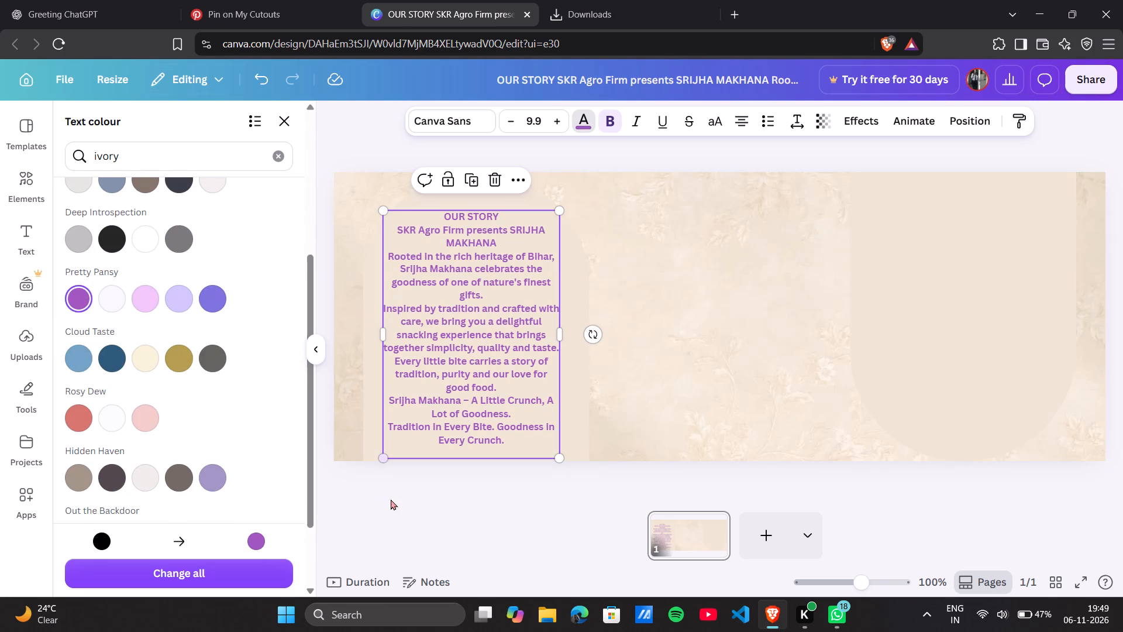
{"action": "left_click", "coordinate": [391, 499]}
Browse the ready-made font combinations for a suitable text style.
{"action": "scroll", "coordinate": [199, 343], "scroll_direction": "down", "scroll_amount": 2}
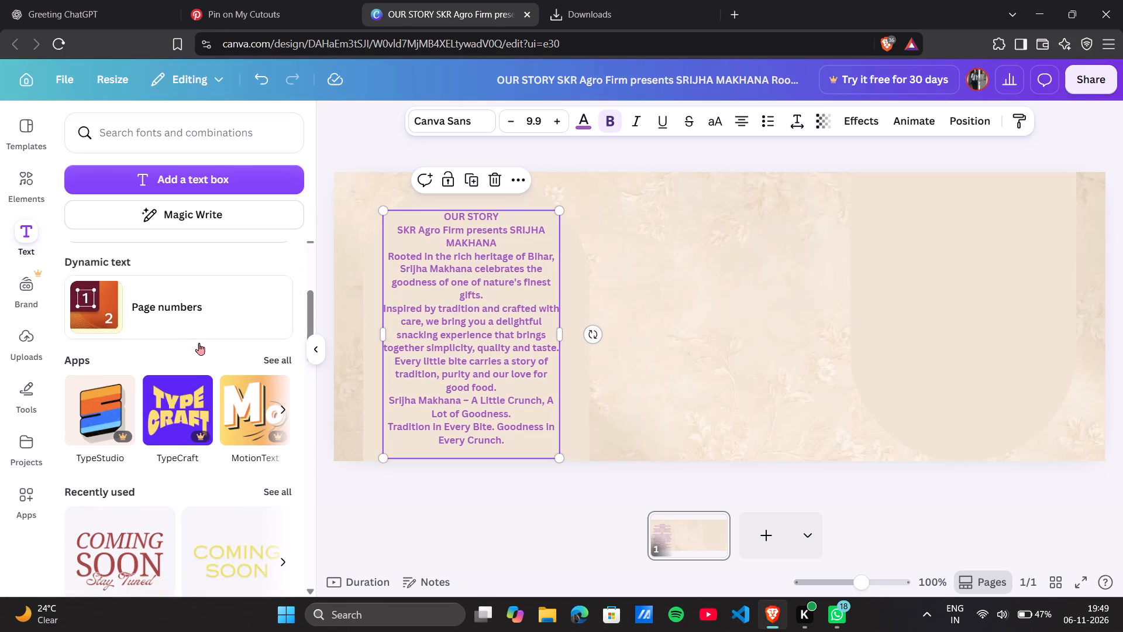
{"action": "scroll", "coordinate": [201, 427], "scroll_direction": "down", "scroll_amount": 2}
{"action": "scroll", "coordinate": [205, 495], "scroll_direction": "down", "scroll_amount": 3}
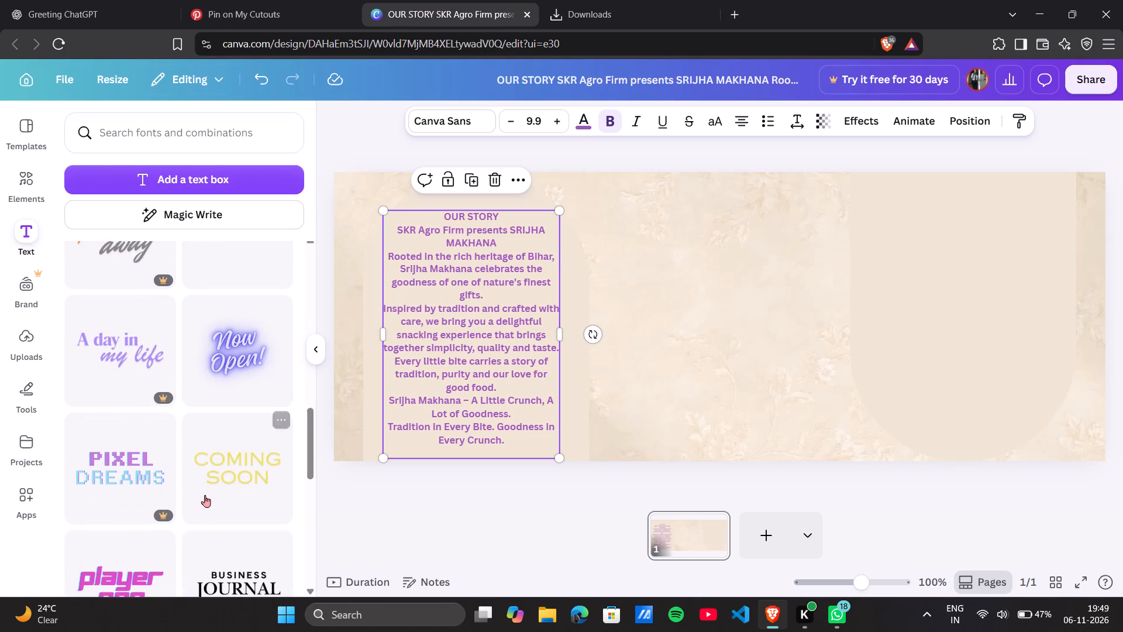
{"action": "scroll", "coordinate": [205, 495], "scroll_direction": "down", "scroll_amount": 7}
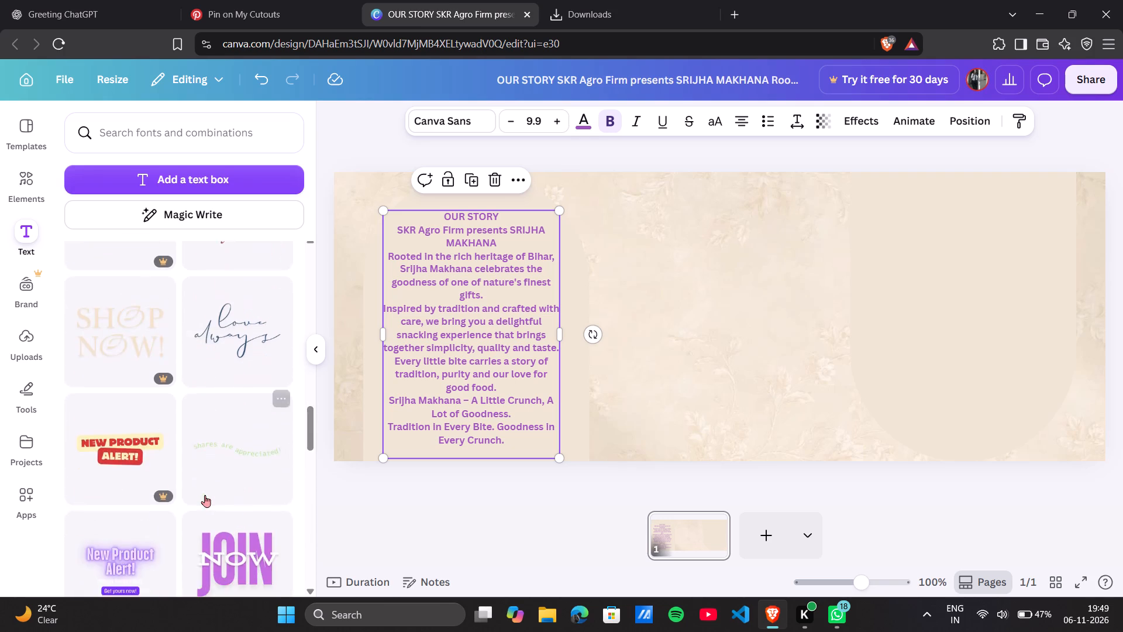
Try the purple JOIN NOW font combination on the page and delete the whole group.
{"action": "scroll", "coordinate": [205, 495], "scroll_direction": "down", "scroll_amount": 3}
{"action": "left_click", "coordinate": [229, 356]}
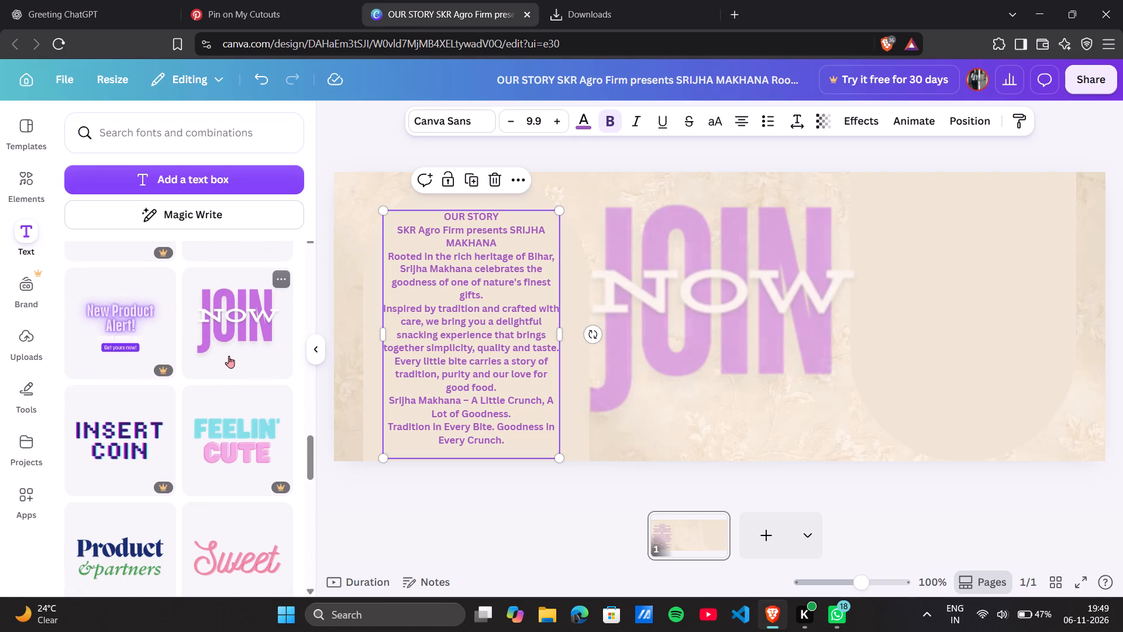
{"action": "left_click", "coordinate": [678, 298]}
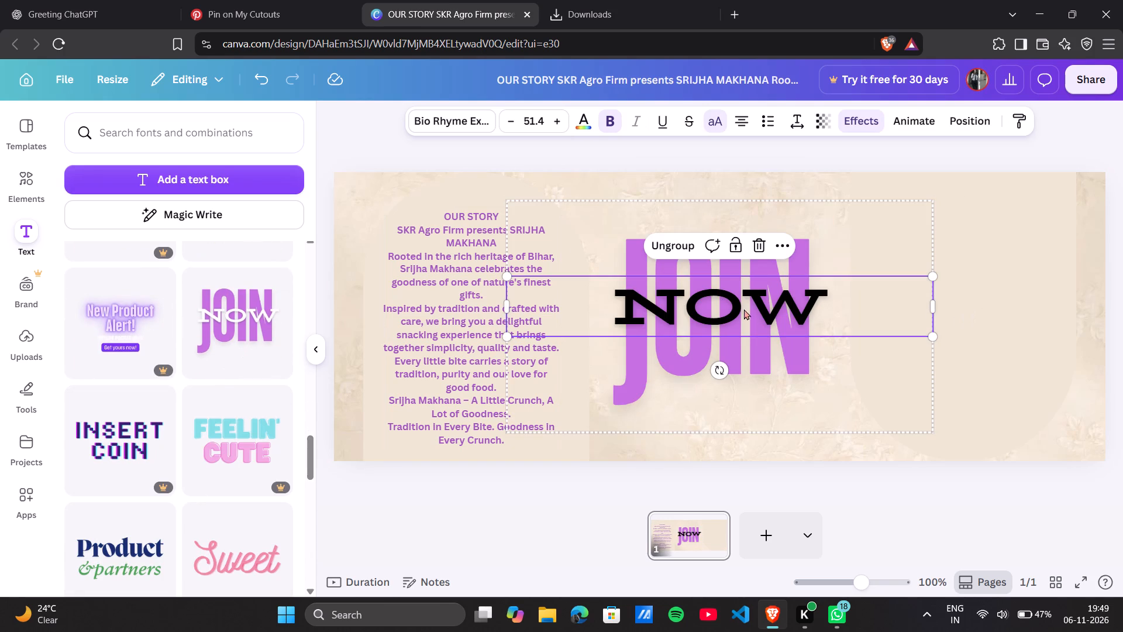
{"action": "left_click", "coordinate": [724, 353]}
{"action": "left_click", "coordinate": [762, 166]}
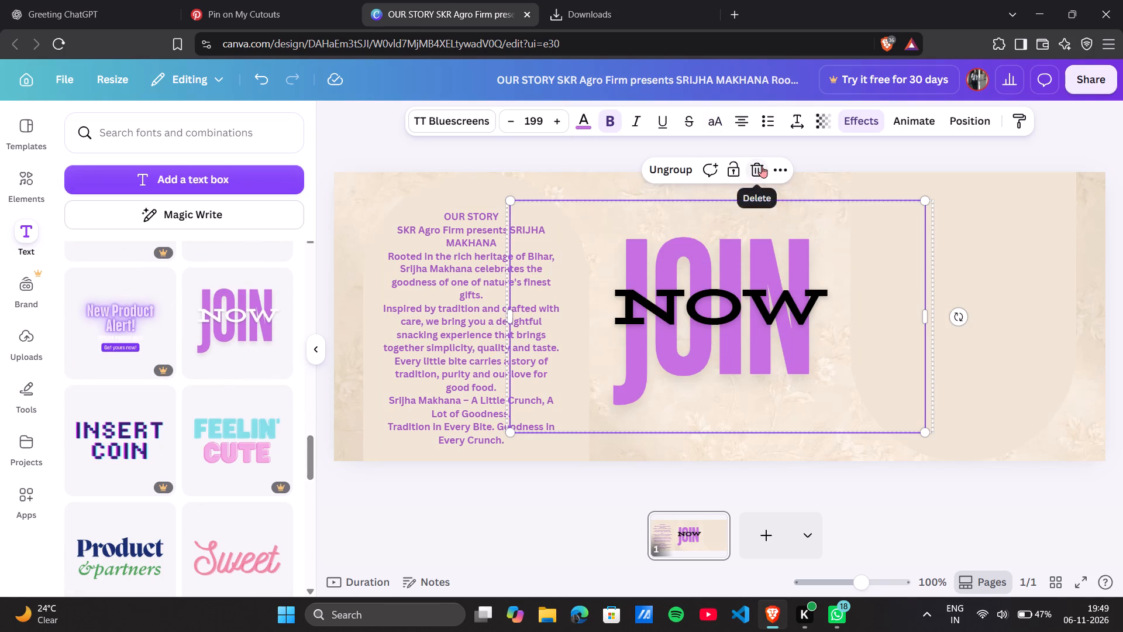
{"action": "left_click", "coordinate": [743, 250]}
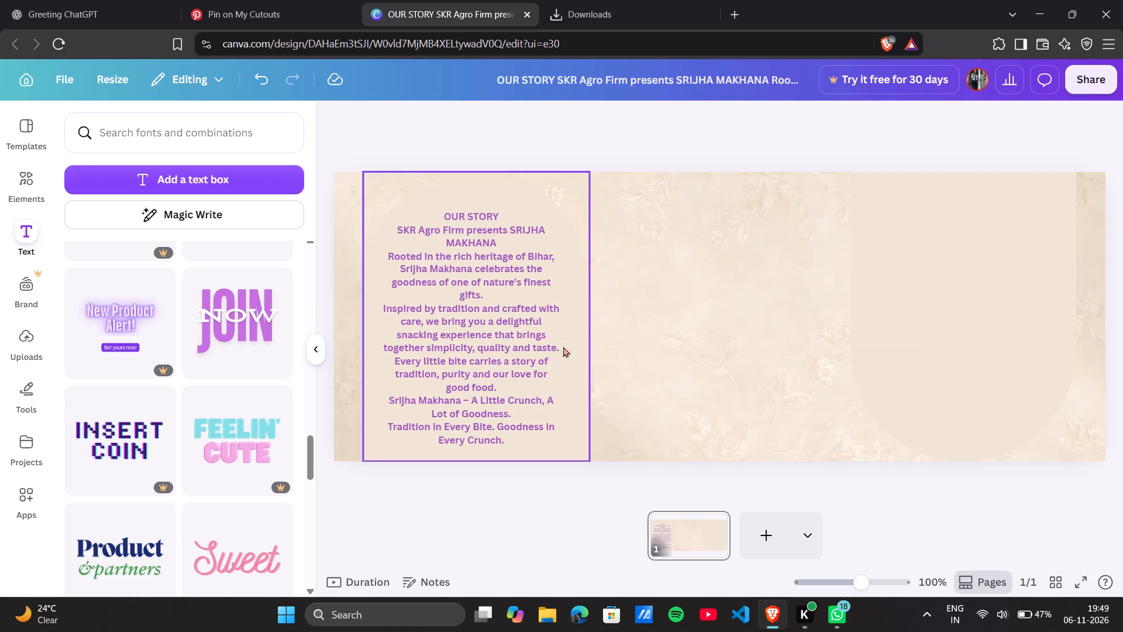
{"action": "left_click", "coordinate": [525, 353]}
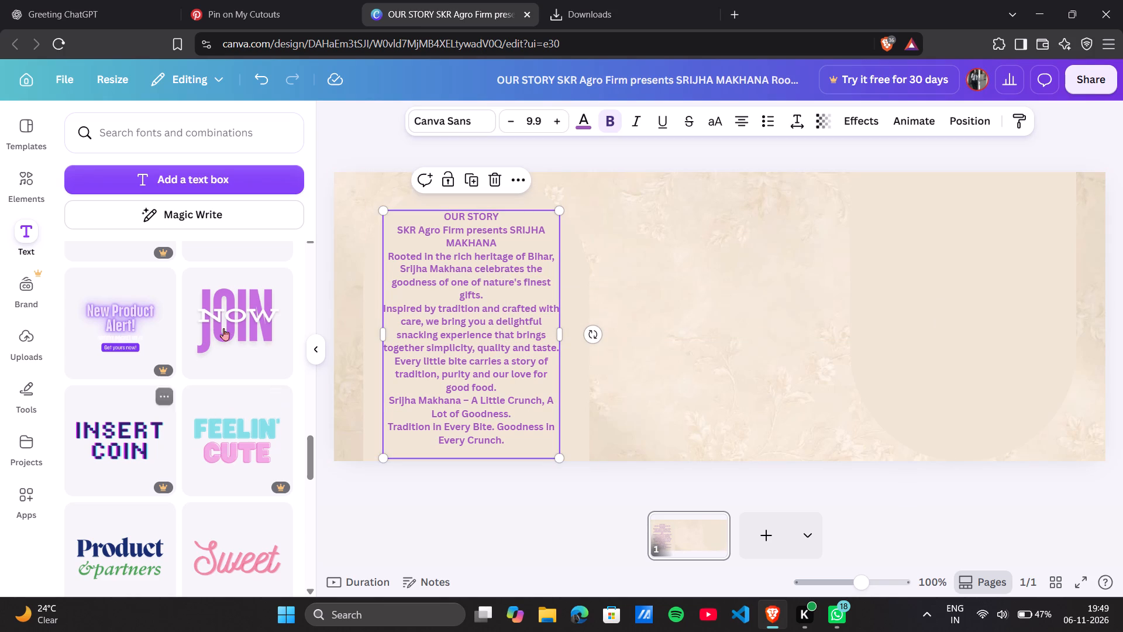
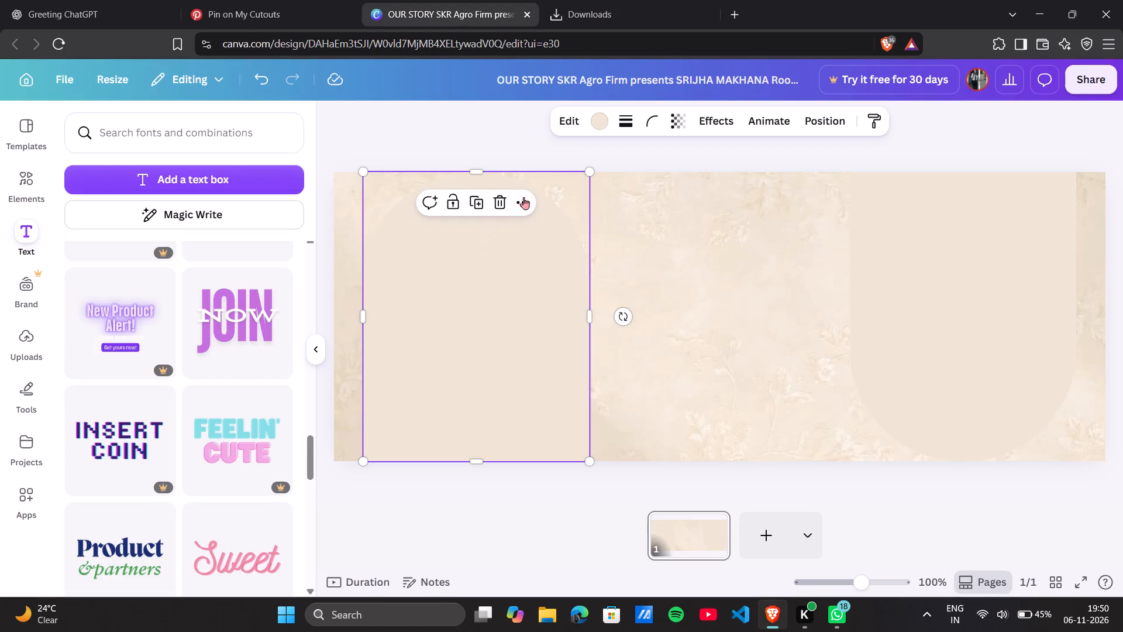
{"action": "left_click", "coordinate": [602, 116]}
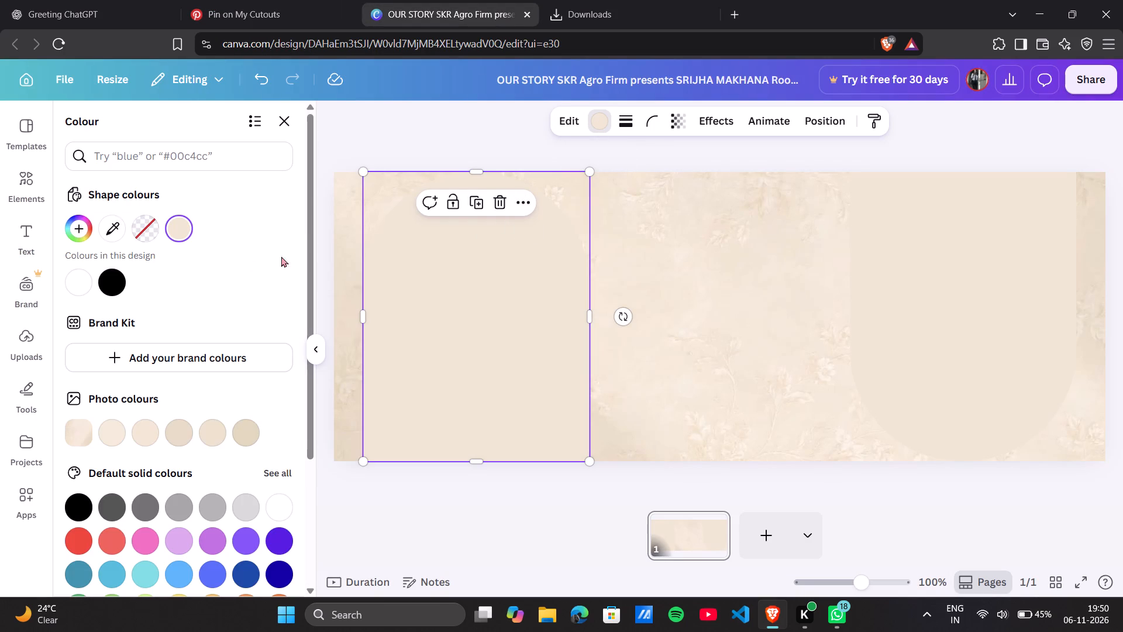
{"action": "scroll", "coordinate": [211, 424], "scroll_direction": "down", "scroll_amount": 1}
{"action": "scroll", "coordinate": [211, 424], "scroll_direction": "up", "scroll_amount": 4}
{"action": "scroll", "coordinate": [205, 390], "scroll_direction": "down", "scroll_amount": 2}
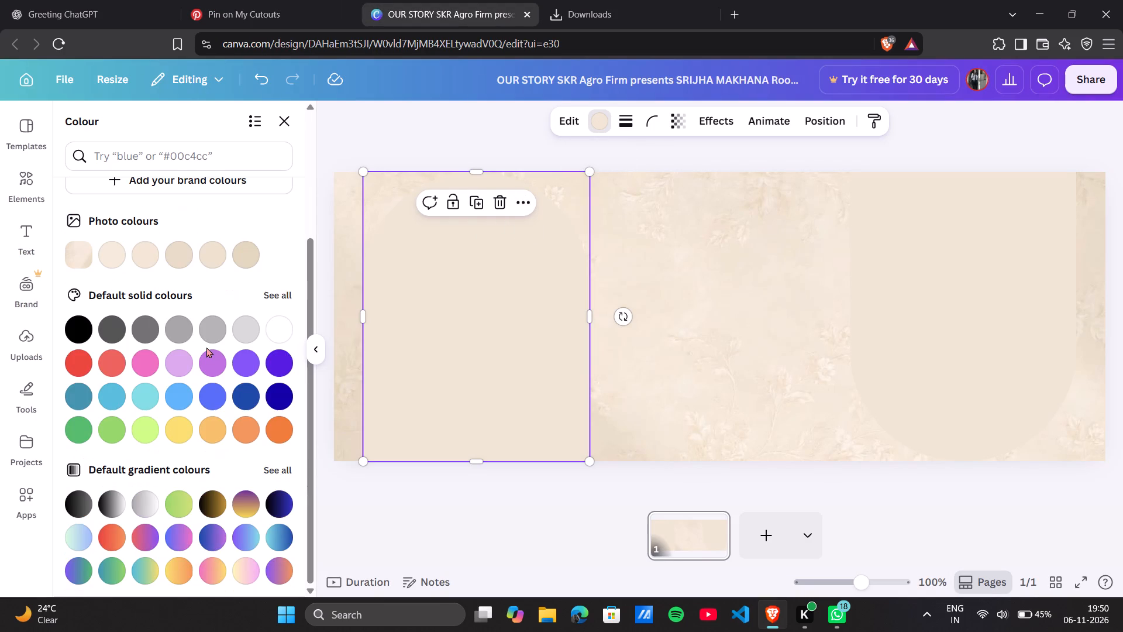
{"action": "scroll", "coordinate": [206, 347], "scroll_direction": "down", "scroll_amount": 2}
{"action": "scroll", "coordinate": [206, 347], "scroll_direction": "up", "scroll_amount": 7}
{"action": "left_click", "coordinate": [155, 153]}
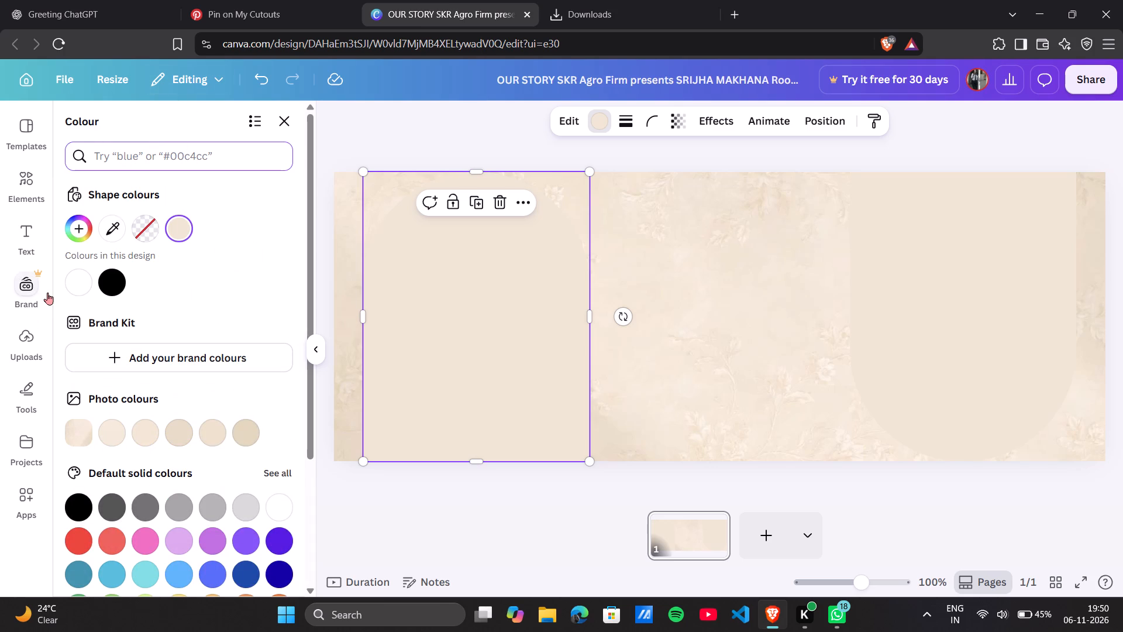
Add the uploaded deep plum patterned image to the design and move it onto the left arch.
{"action": "left_click", "coordinate": [24, 336]}
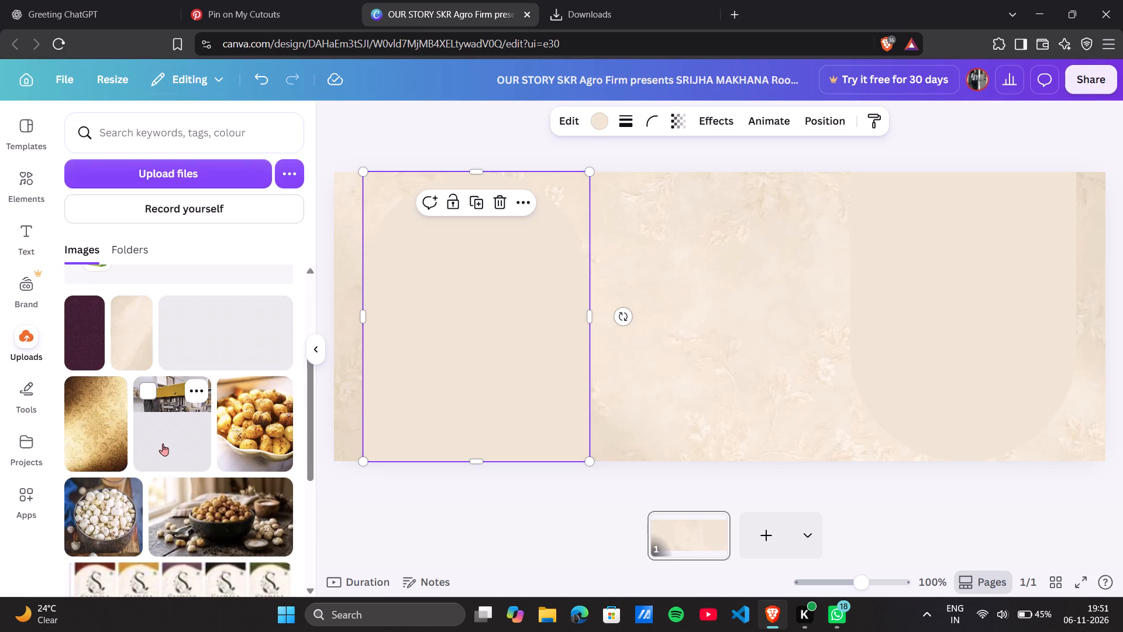
{"action": "left_click", "coordinate": [92, 450]}
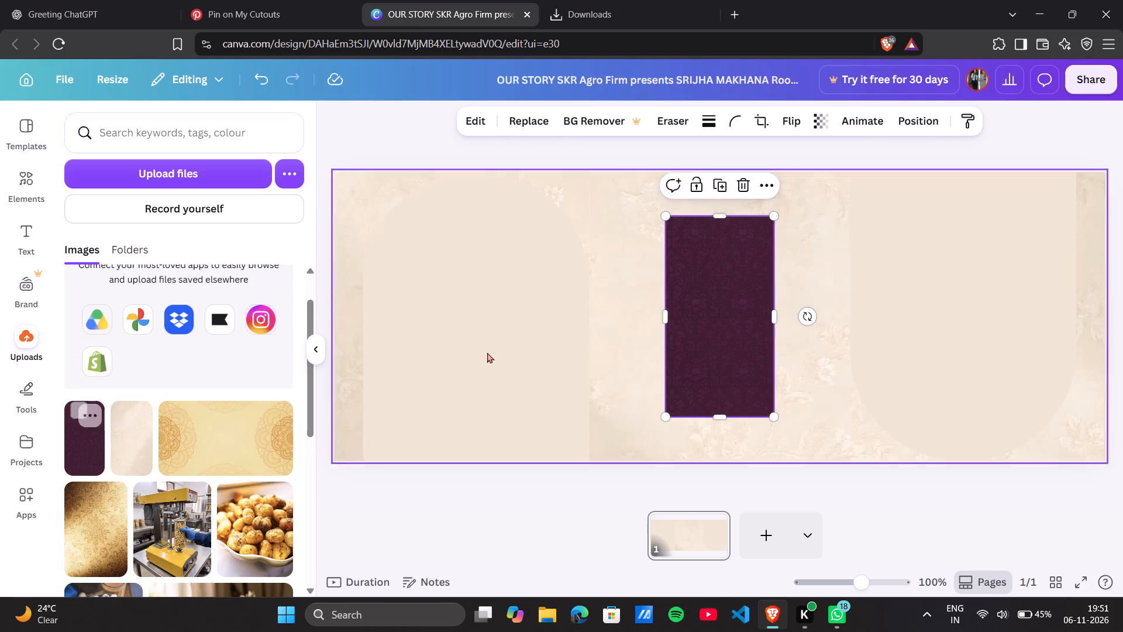
{"action": "left_click", "coordinate": [698, 326]}
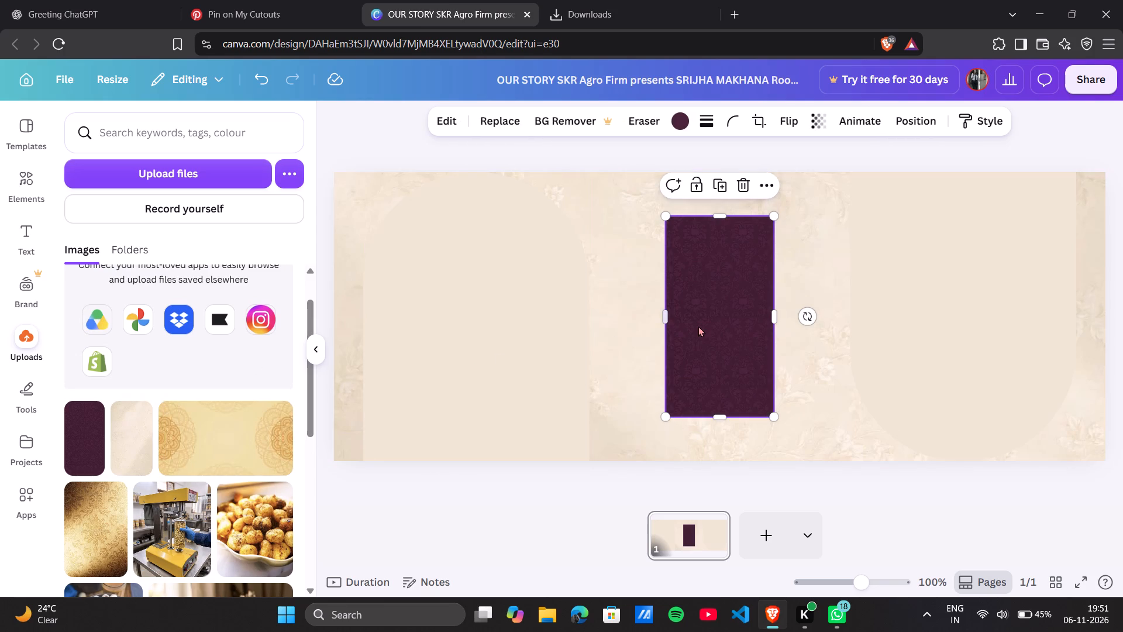
{"action": "left_click_drag", "start_coordinate": [698, 326], "coordinate": [453, 319]}
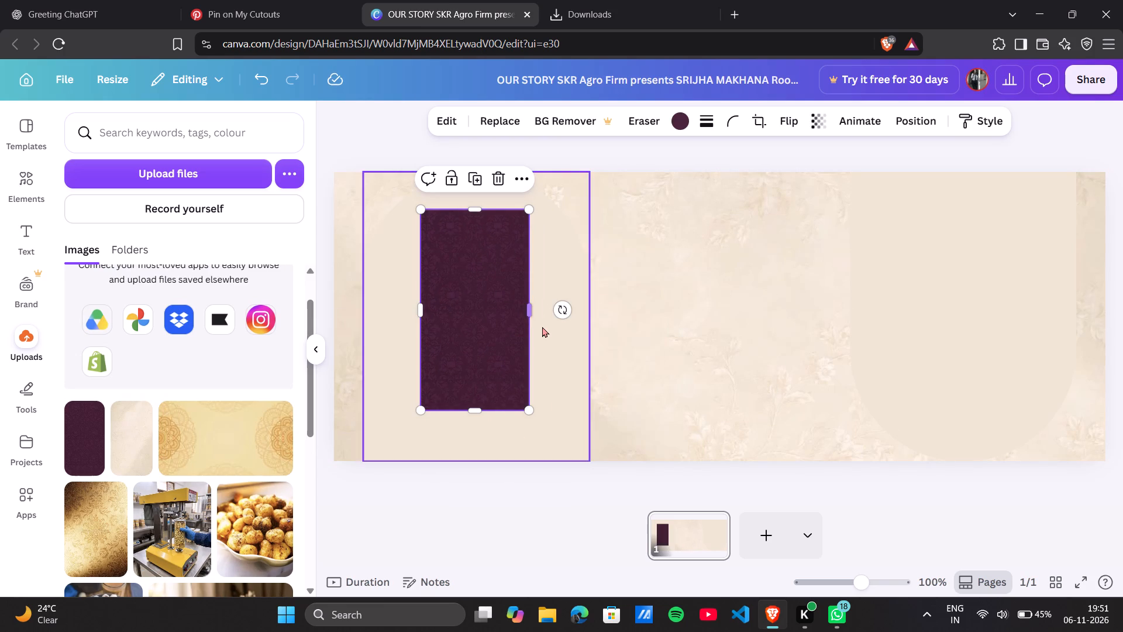
Resize the plum patterned image to the left arch's width, about 8 cm, with its base past the page's lower edge and its top edge lowered.
{"action": "left_click_drag", "start_coordinate": [532, 311], "coordinate": [591, 328]}
{"action": "left_click_drag", "start_coordinate": [418, 315], "coordinate": [366, 311]}
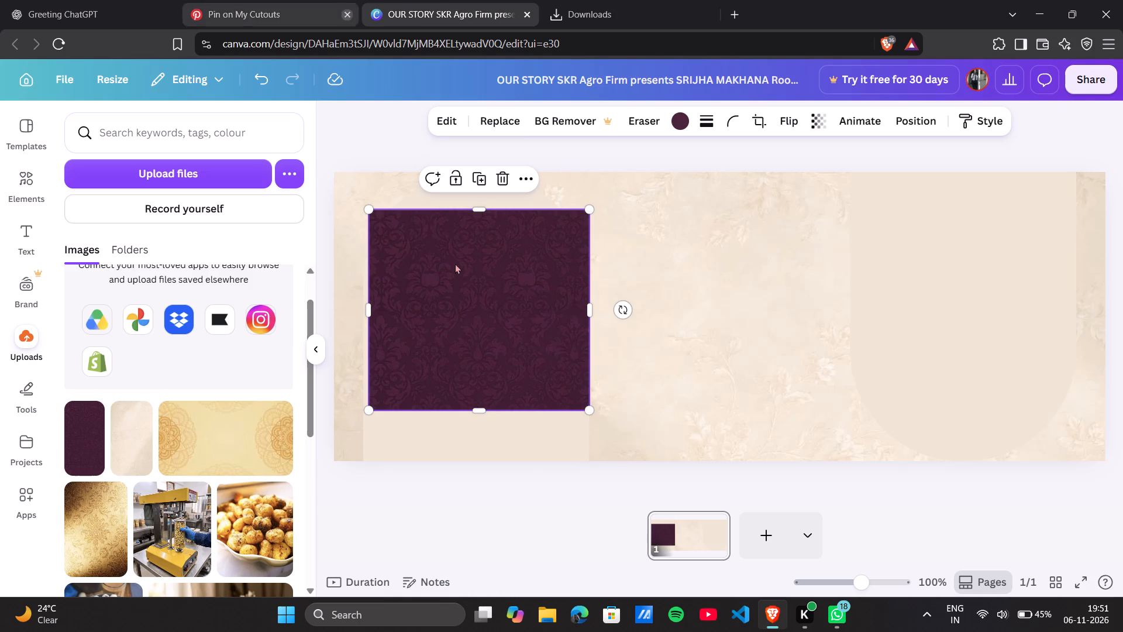
{"action": "left_click_drag", "start_coordinate": [477, 408], "coordinate": [473, 468]}
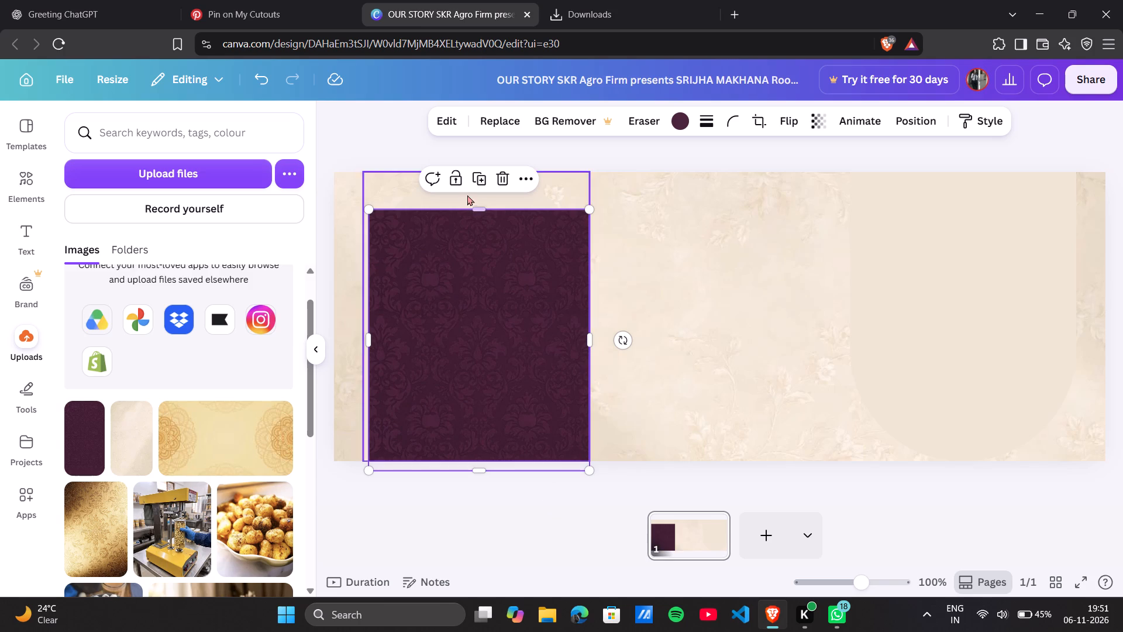
{"action": "left_click_drag", "start_coordinate": [475, 212], "coordinate": [483, 228]}
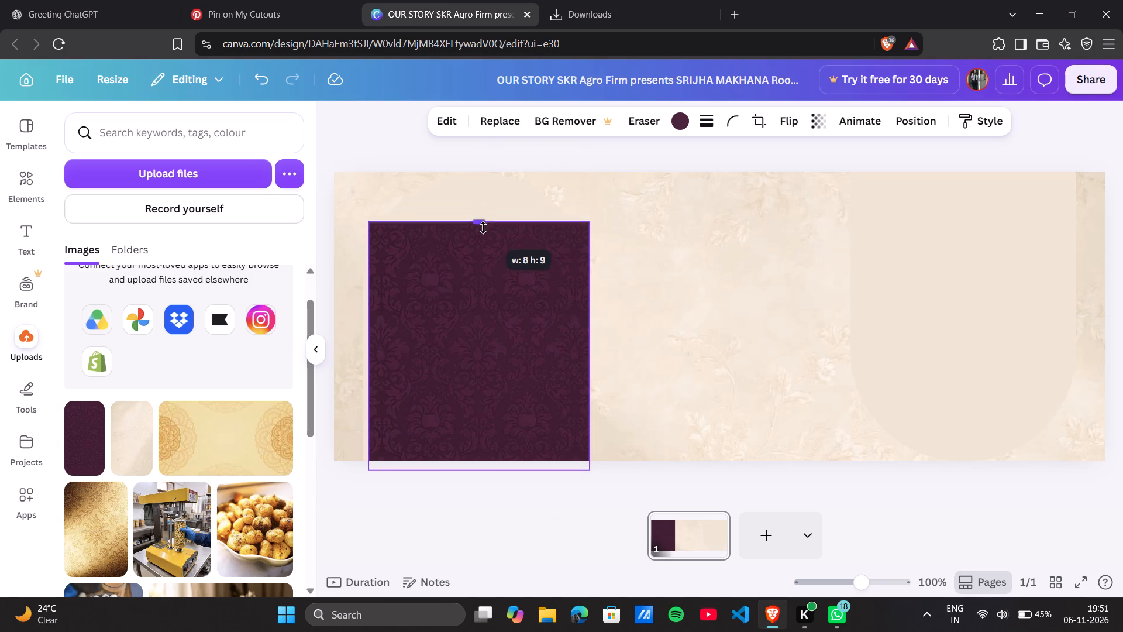
{"action": "left_click_drag", "start_coordinate": [483, 228], "coordinate": [480, 253]}
Move the plum patterned image up over the left arch, roughly in line with its sides, leaving a strip of the arch's base uncovered.
{"action": "left_click", "coordinate": [508, 329]}
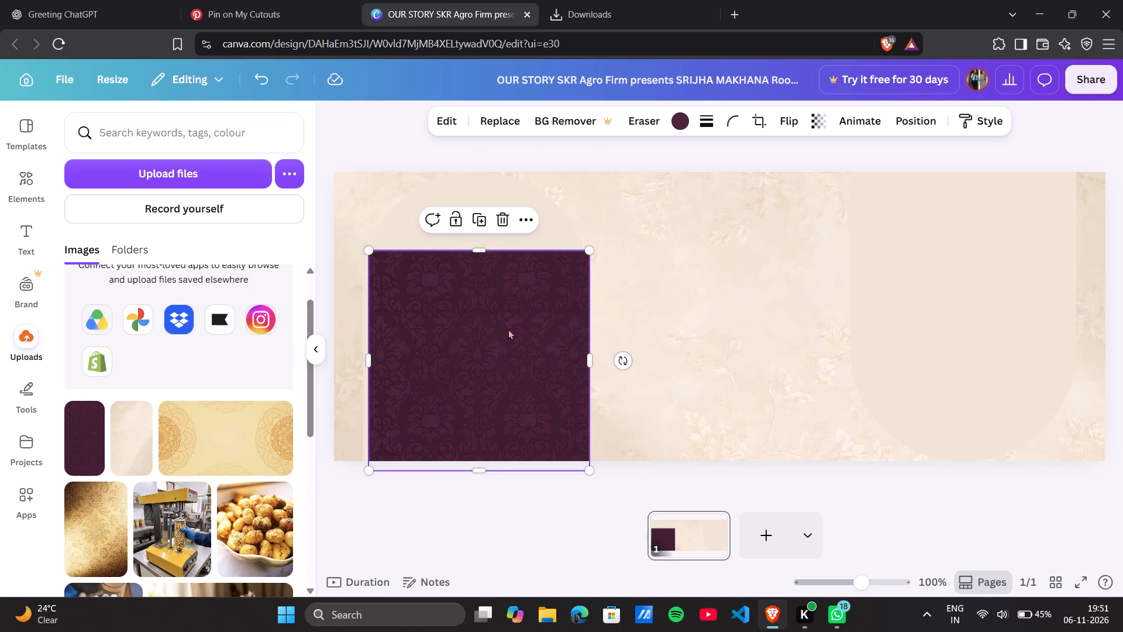
{"action": "left_click_drag", "start_coordinate": [508, 329], "coordinate": [488, 291]}
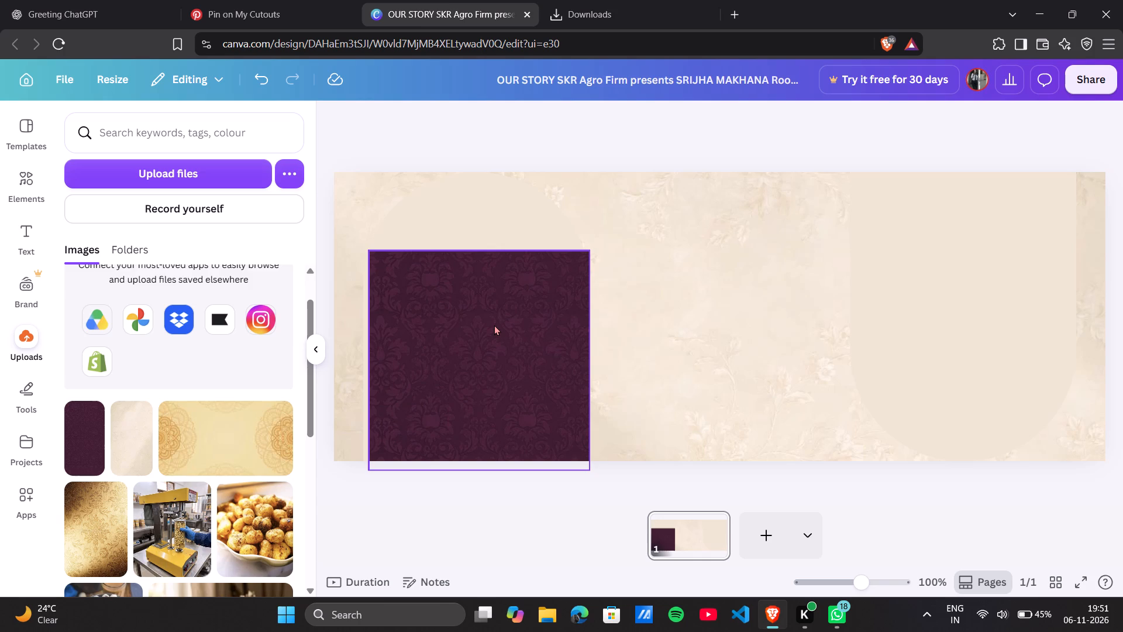
{"action": "left_click", "coordinate": [494, 325]}
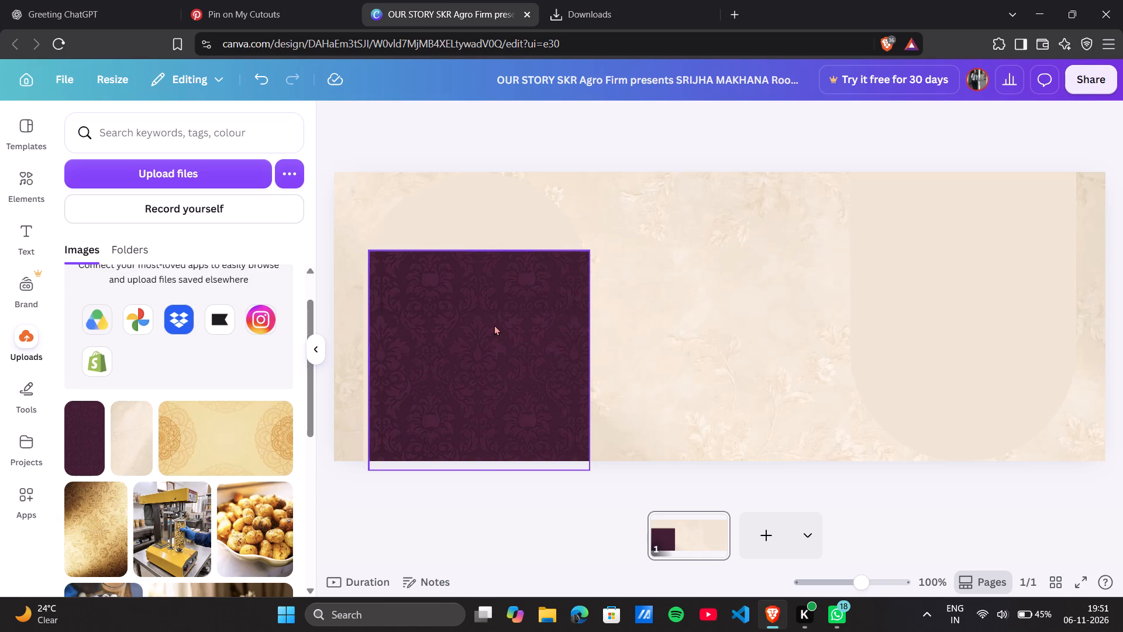
{"action": "left_click", "coordinate": [673, 290]}
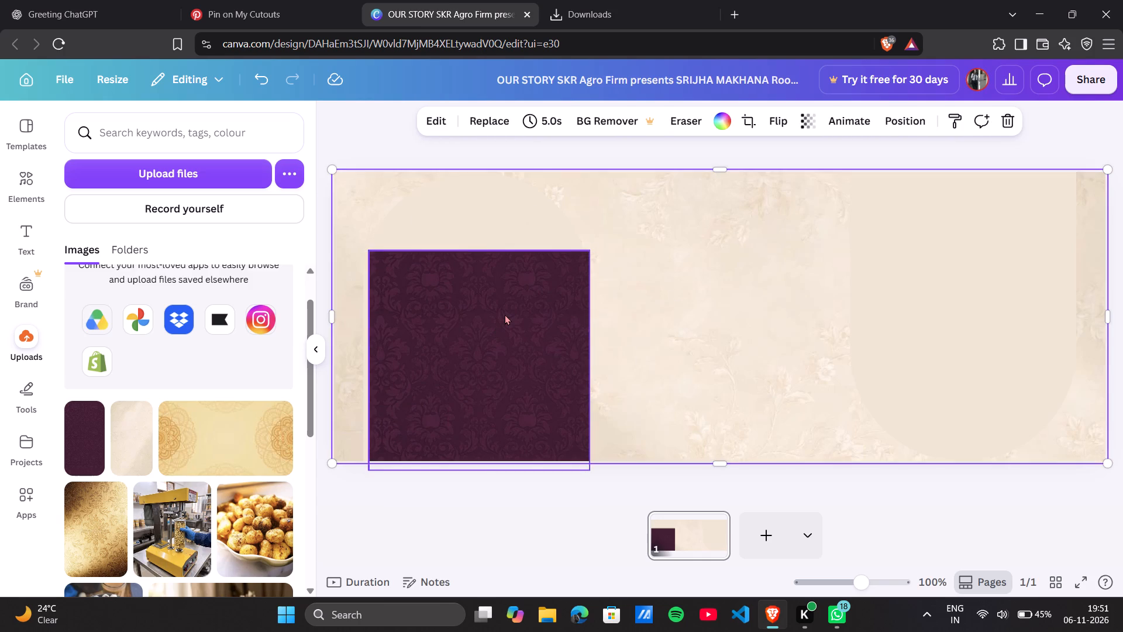
{"action": "left_click", "coordinate": [505, 314]}
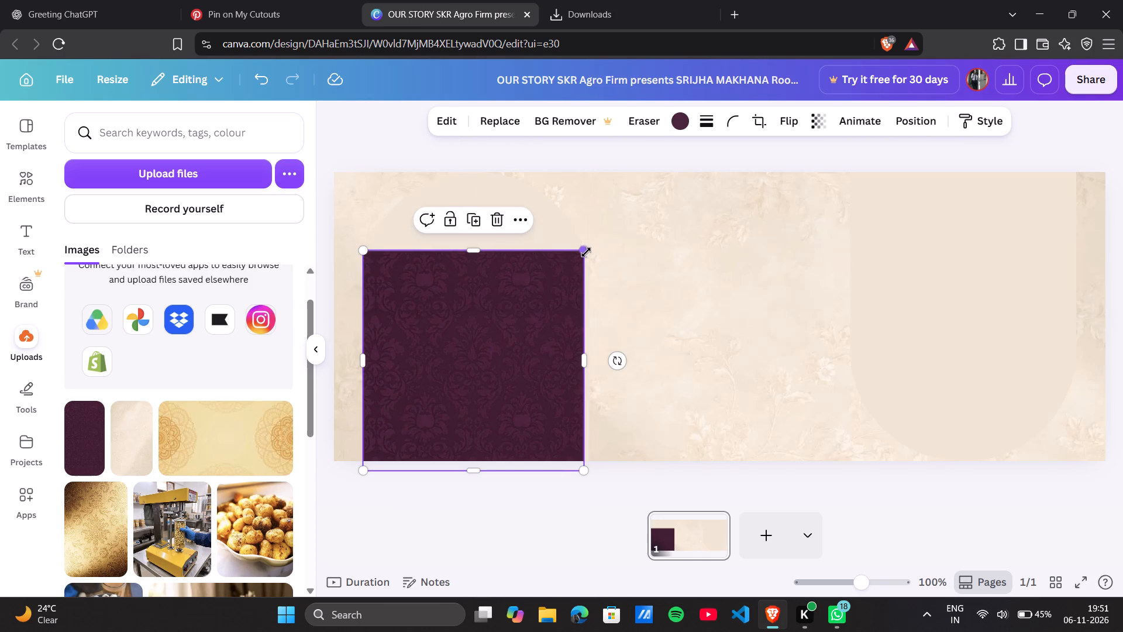
{"action": "left_click_drag", "start_coordinate": [424, 360], "coordinate": [450, 338]}
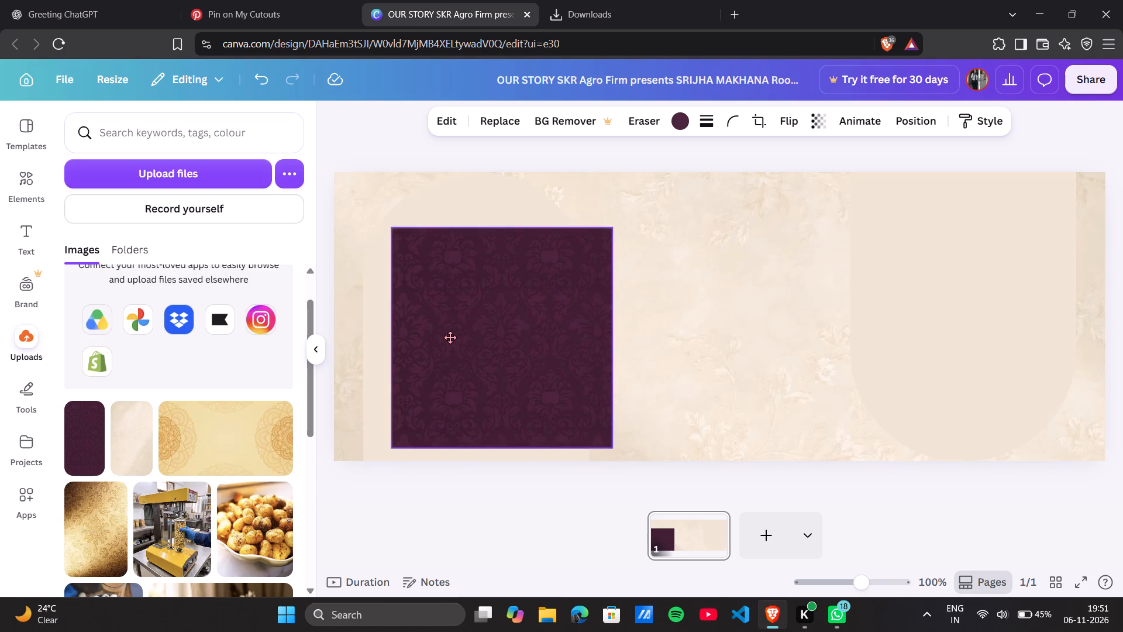
{"action": "left_click_drag", "start_coordinate": [450, 338], "coordinate": [427, 318]}
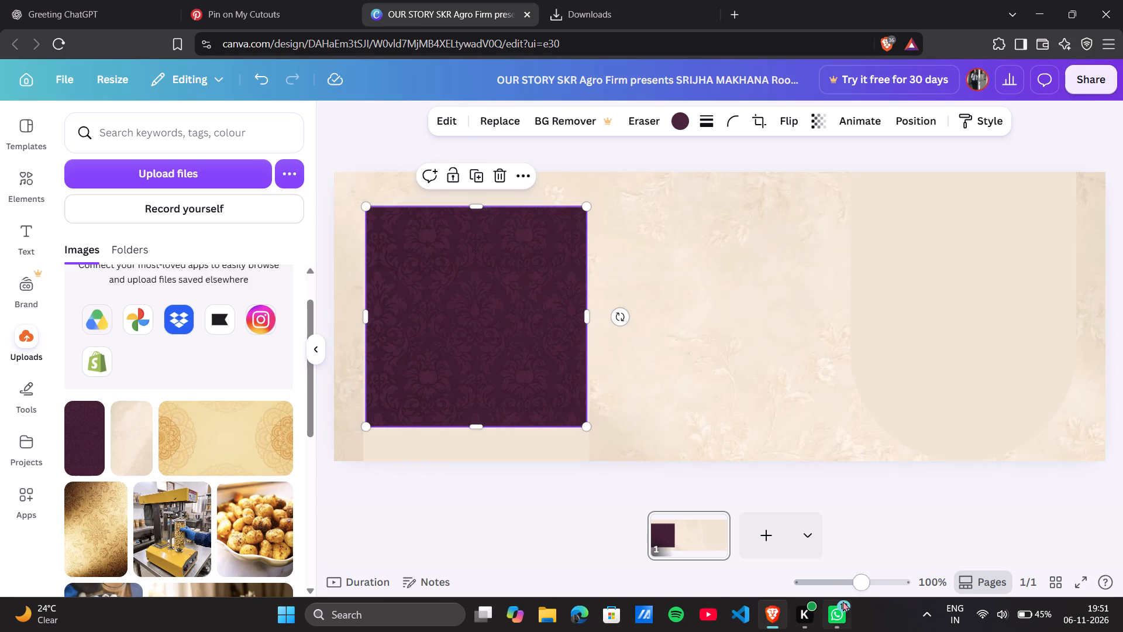
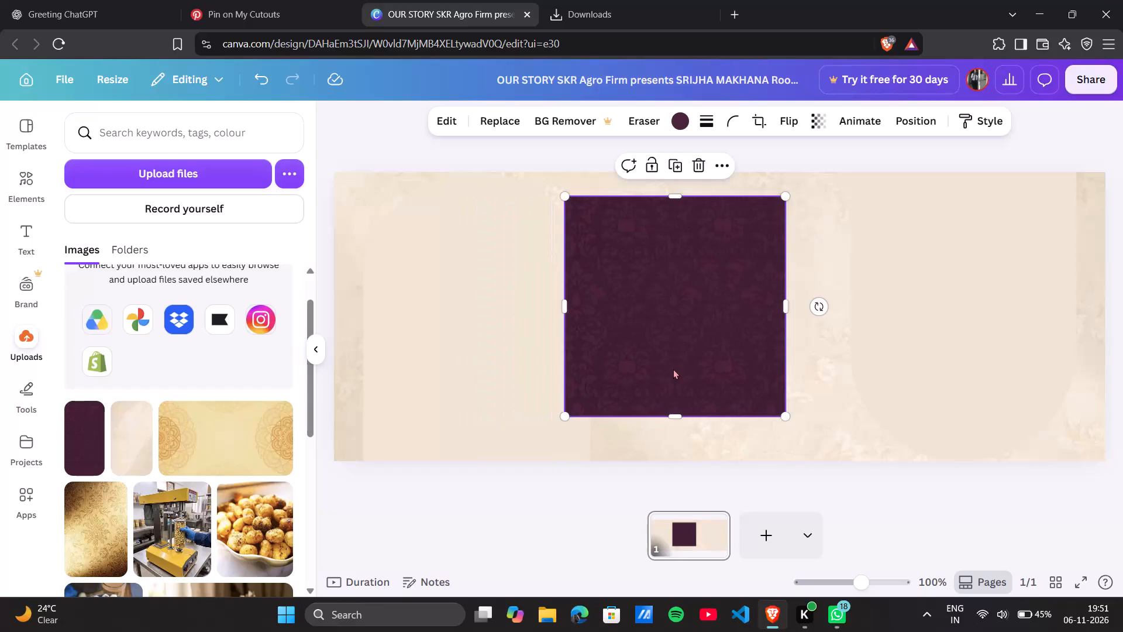
Delete the cream arch shape at the left end of the design.
{"action": "left_click", "coordinate": [514, 360]}
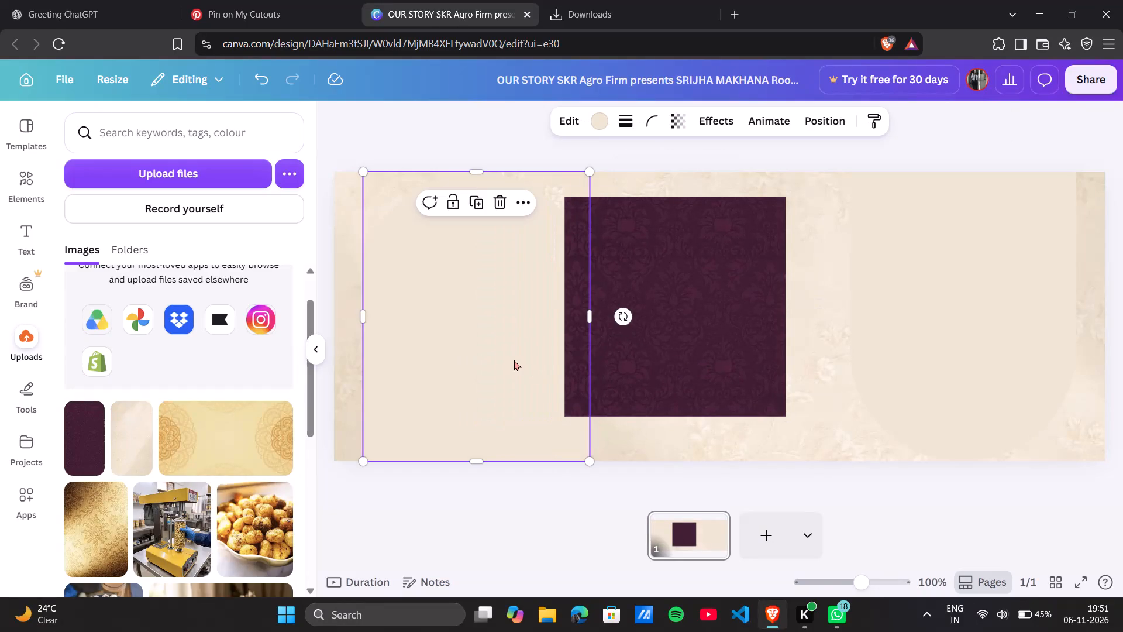
{"action": "left_click_drag", "start_coordinate": [514, 360], "coordinate": [690, 330]}
{"action": "left_click_drag", "start_coordinate": [690, 330], "coordinate": [593, 386]}
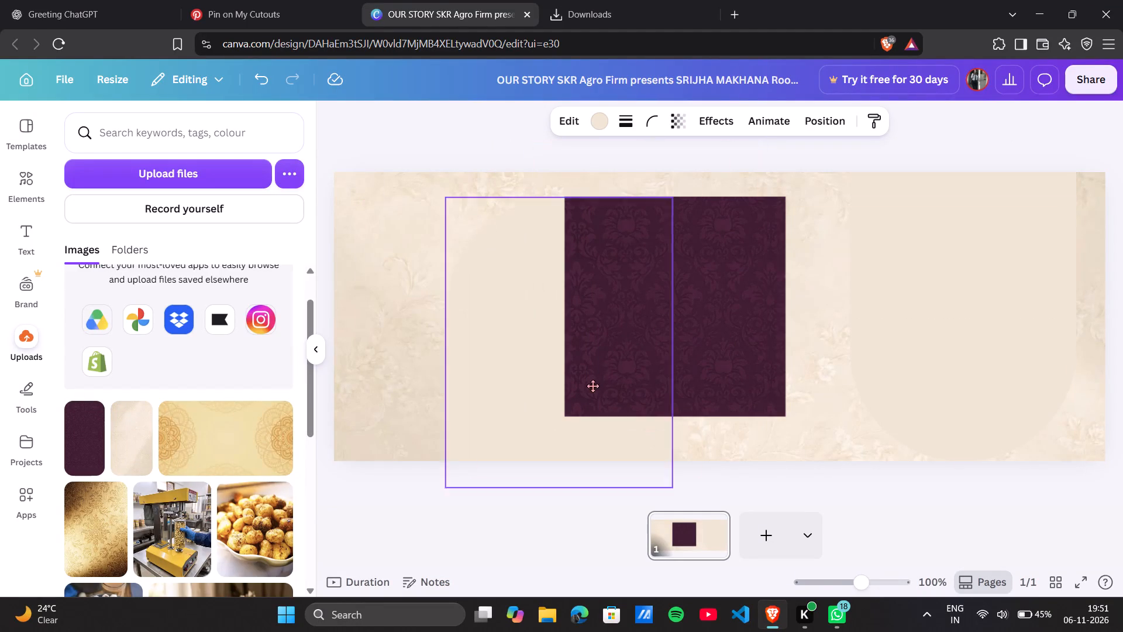
{"action": "left_click_drag", "start_coordinate": [593, 386], "coordinate": [478, 397]}
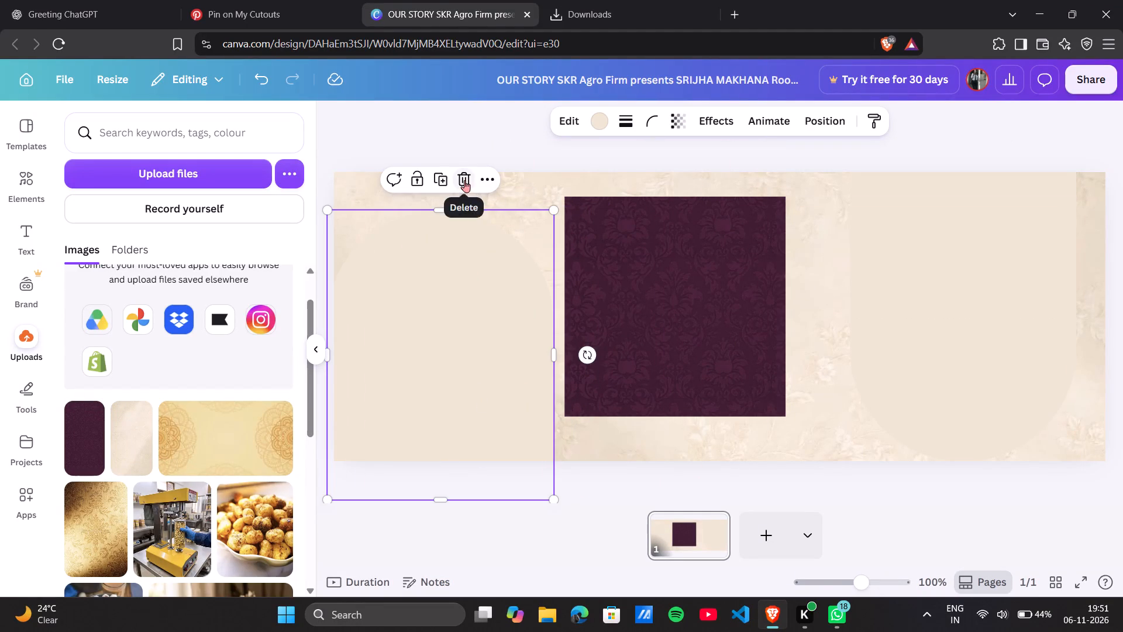
{"action": "left_click", "coordinate": [464, 180]}
Move the deep plum patterned image to the design's left end and enlarge it to span the full page height.
{"action": "left_click_drag", "start_coordinate": [667, 303], "coordinate": [452, 278]}
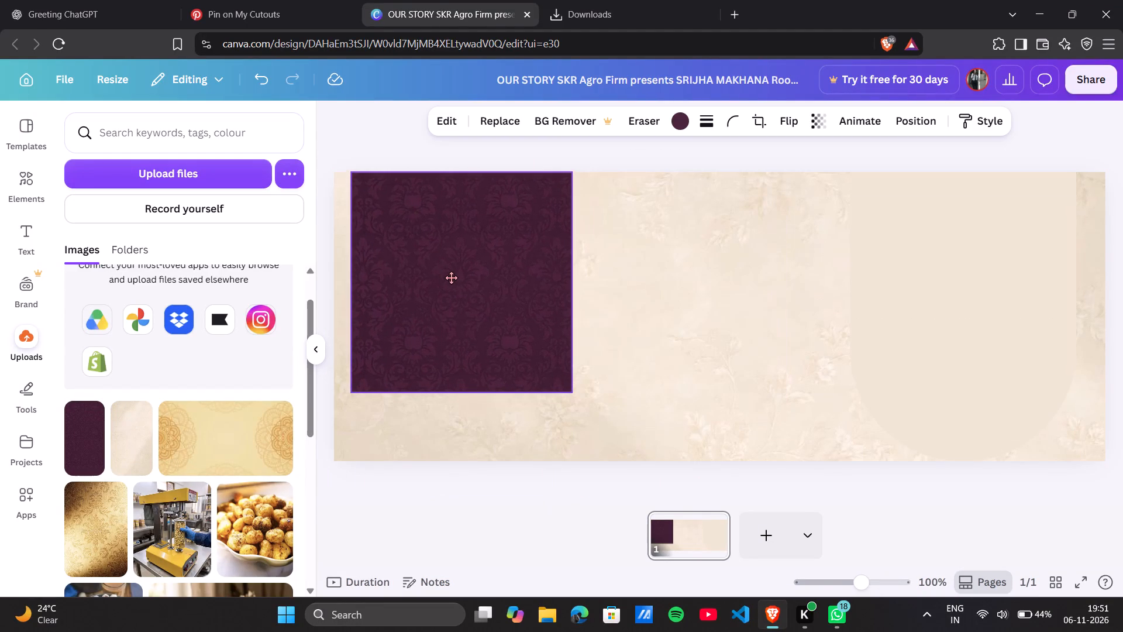
{"action": "left_click_drag", "start_coordinate": [452, 278], "coordinate": [441, 278]}
{"action": "left_click_drag", "start_coordinate": [556, 390], "coordinate": [596, 500]}
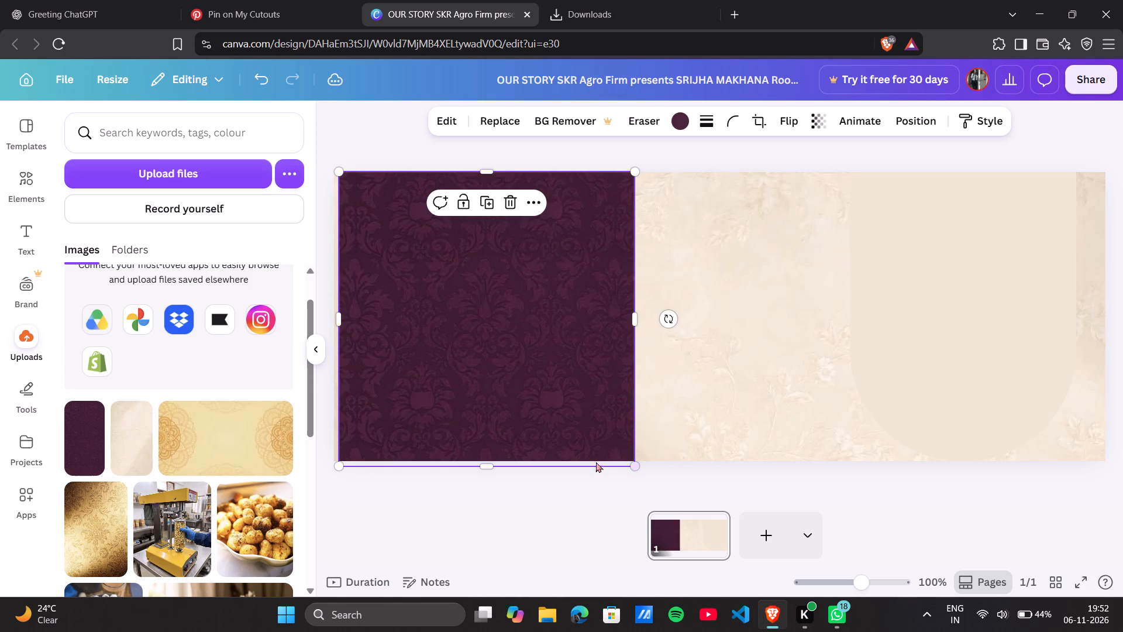
Narrow the left plum panel to about 9.5 cm wide and place it against the page's left edge.
{"action": "left_click_drag", "start_coordinate": [635, 321], "coordinate": [605, 328]}
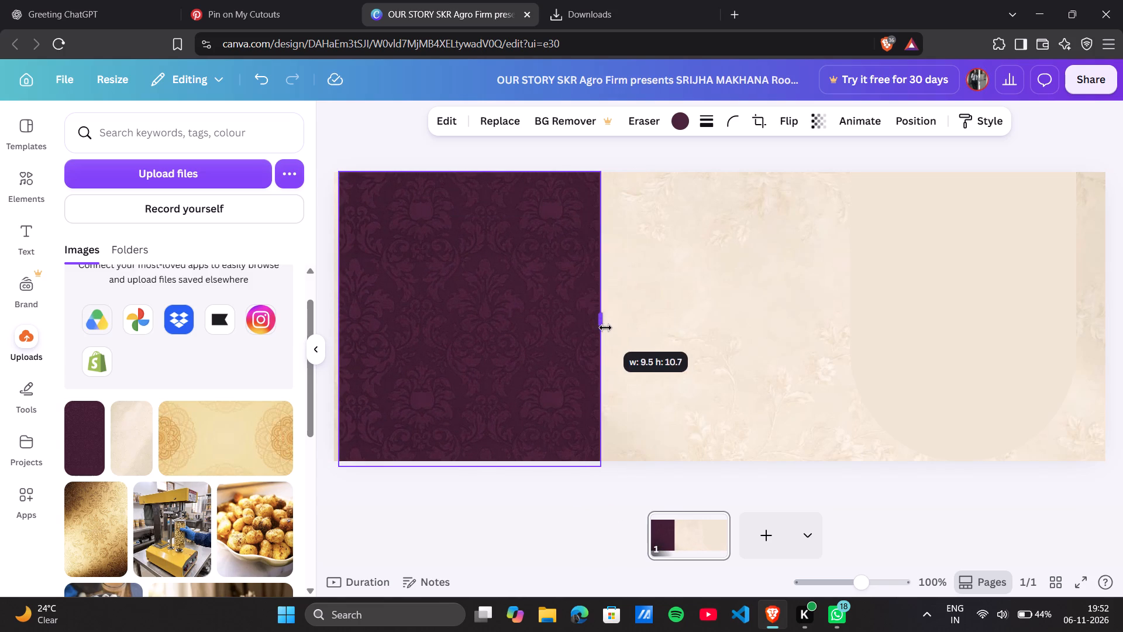
{"action": "left_click_drag", "start_coordinate": [605, 328], "coordinate": [596, 328]}
{"action": "left_click", "coordinate": [567, 506]}
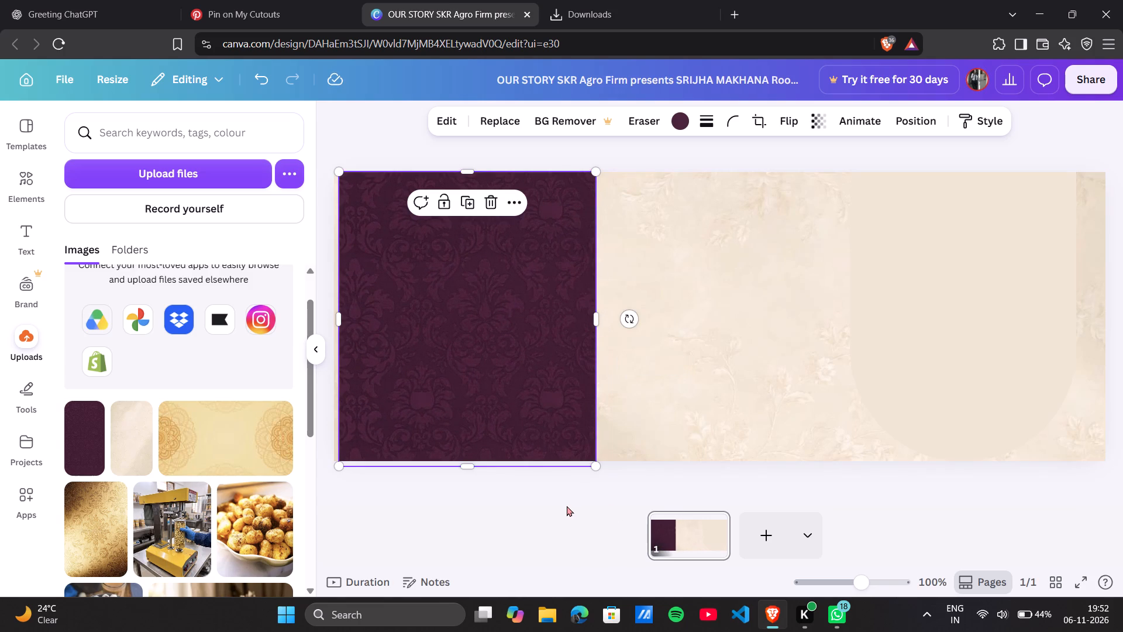
{"action": "left_click", "coordinate": [78, 420]}
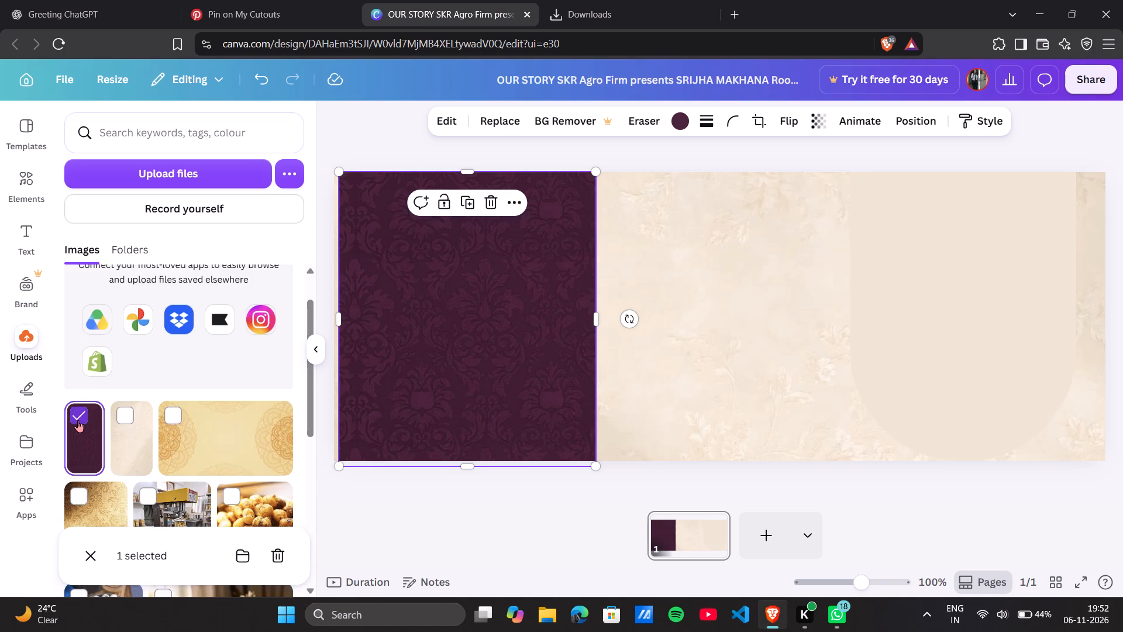
{"action": "left_click", "coordinate": [84, 452]}
{"action": "left_click_drag", "start_coordinate": [442, 341], "coordinate": [666, 307]}
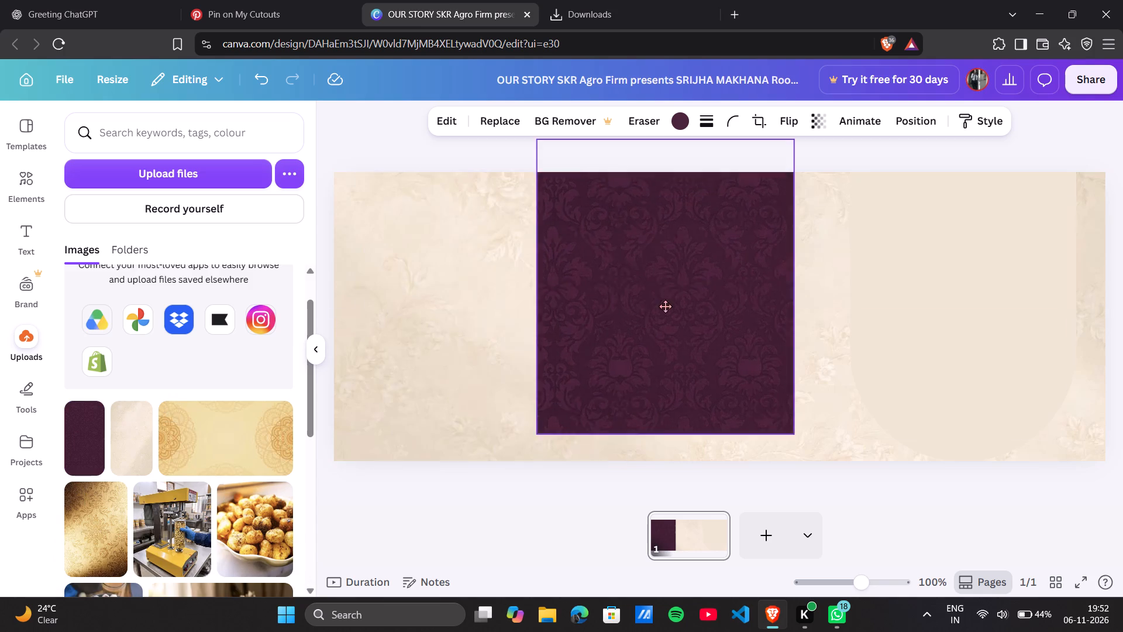
{"action": "left_click_drag", "start_coordinate": [666, 307], "coordinate": [433, 345]}
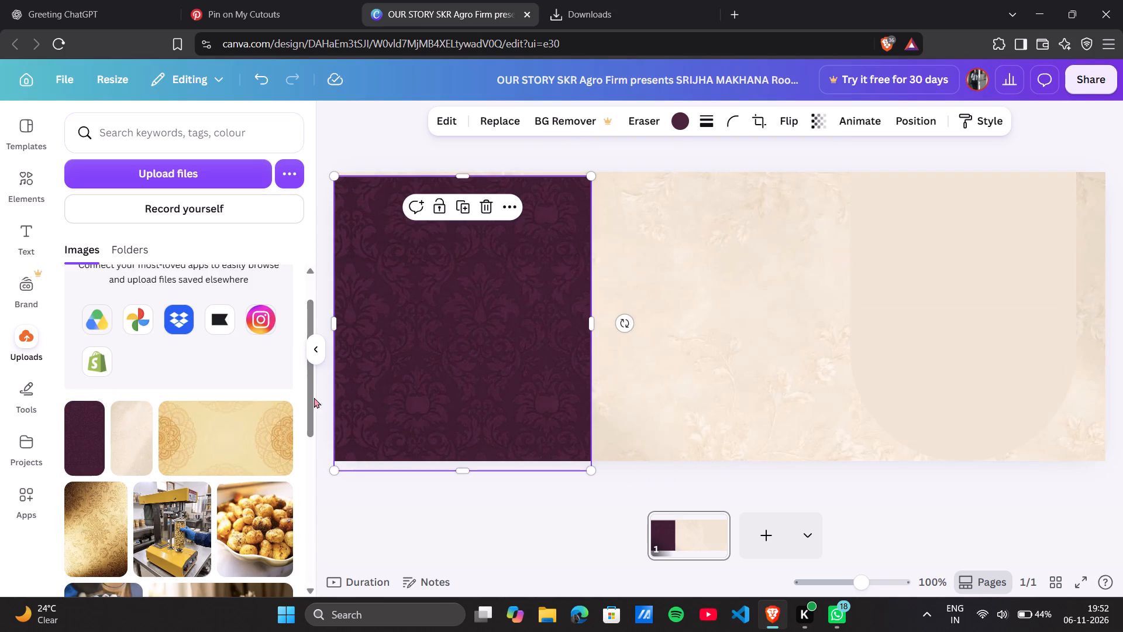
Add a second copy of the uploaded deep plum patterned image to the middle of the page.
{"action": "left_click", "coordinate": [82, 439]}
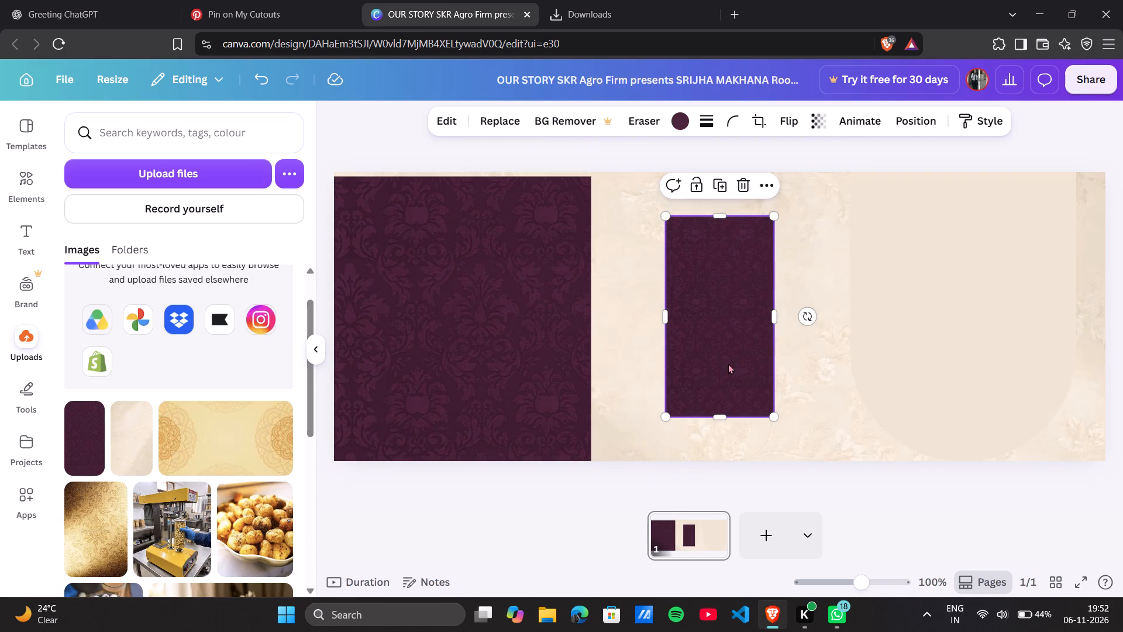
{"action": "left_click_drag", "start_coordinate": [723, 363], "coordinate": [721, 358]}
Delete the cream arch shape on the right part of the page.
{"action": "left_click", "coordinate": [902, 323]}
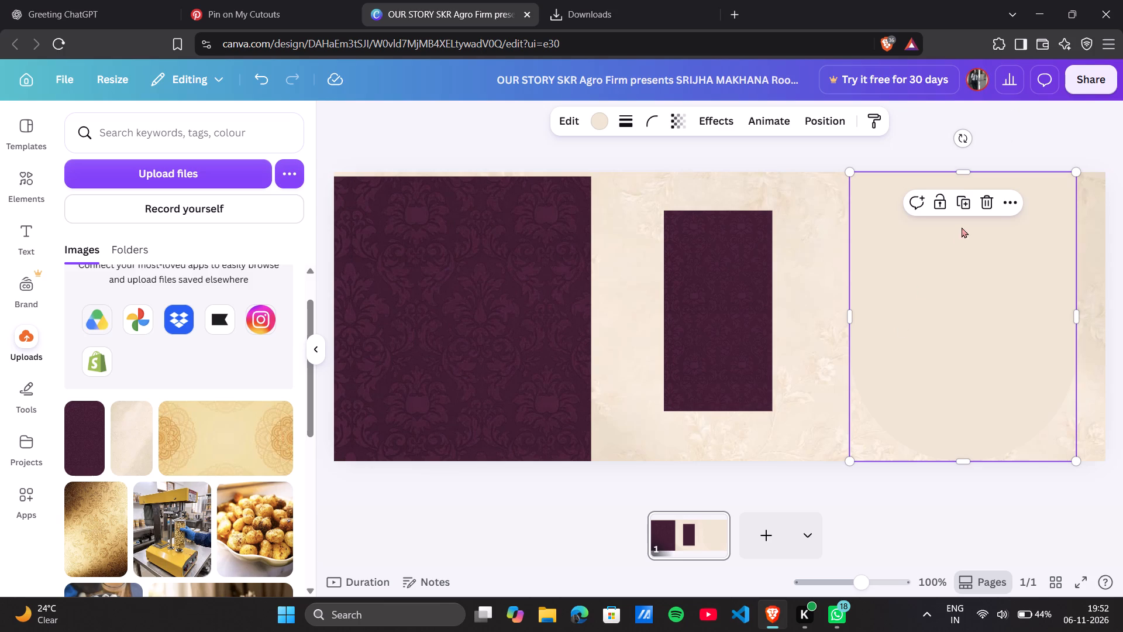
{"action": "left_click", "coordinate": [984, 202]}
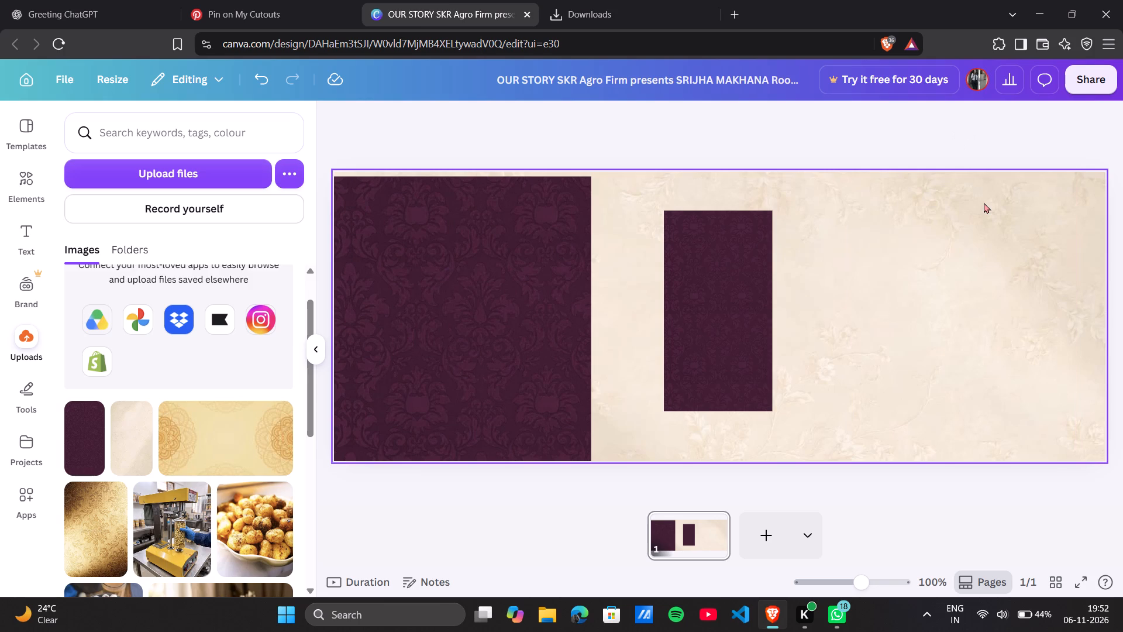
{"action": "left_click", "coordinate": [969, 264]}
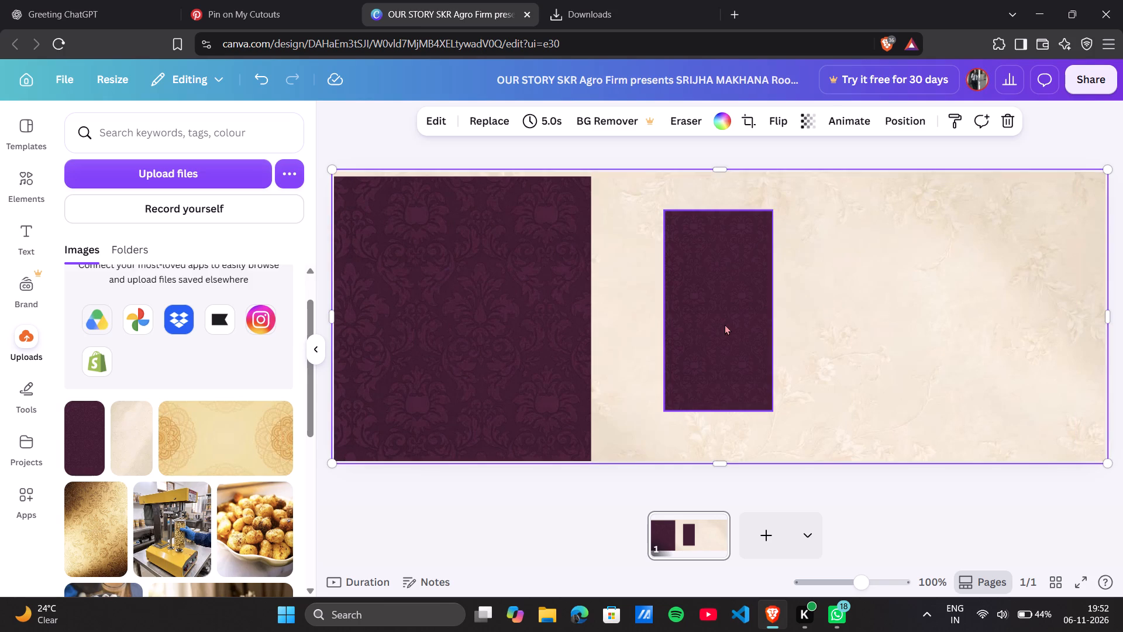
Move the second plum image to the page's right end and enlarge it to about 8.5 × 12.9 cm, covering the full page height.
{"action": "left_click", "coordinate": [725, 324]}
{"action": "left_click_drag", "start_coordinate": [725, 324], "coordinate": [1038, 293]}
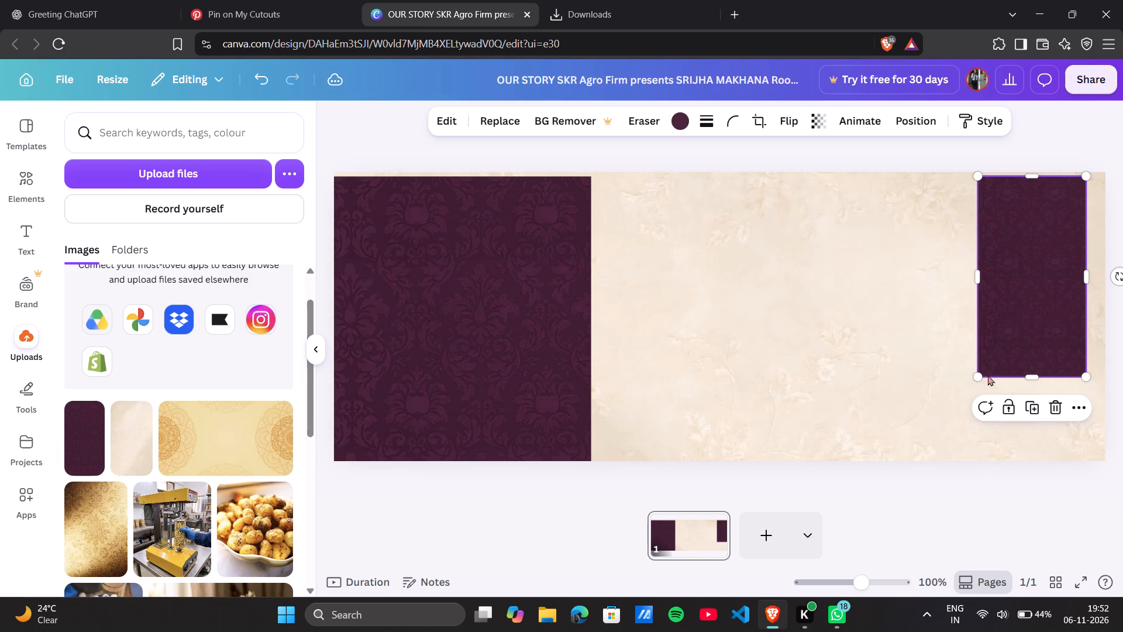
{"action": "left_click_drag", "start_coordinate": [976, 376], "coordinate": [877, 470]}
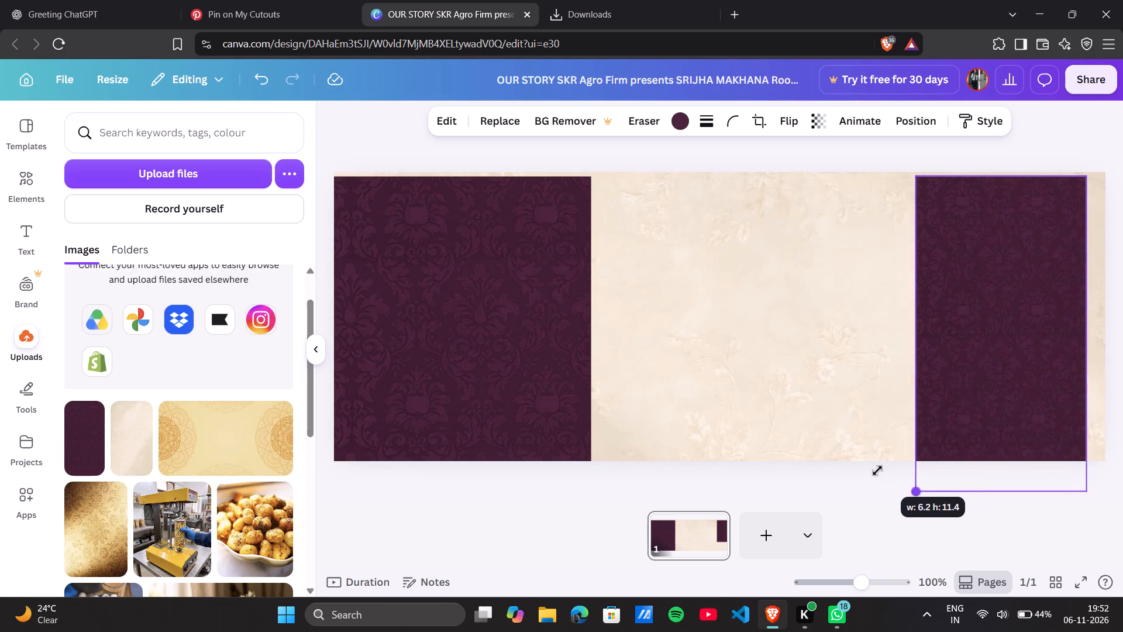
{"action": "left_click_drag", "start_coordinate": [877, 470], "coordinate": [794, 479]}
{"action": "left_click_drag", "start_coordinate": [928, 383], "coordinate": [895, 346]}
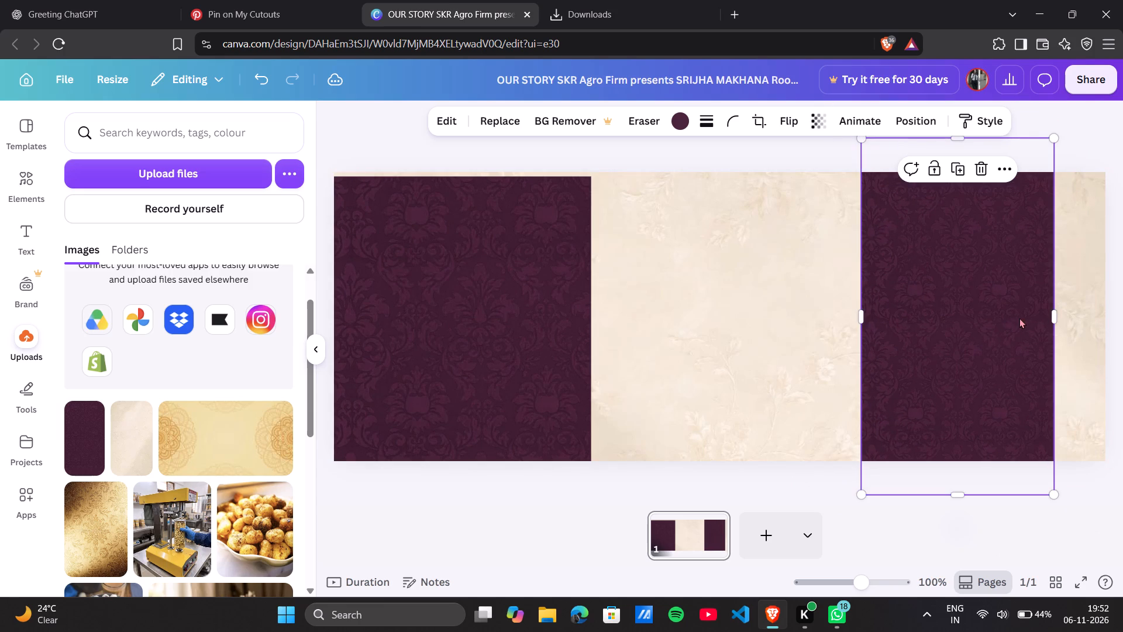
{"action": "left_click_drag", "start_coordinate": [1057, 314], "coordinate": [1122, 308]}
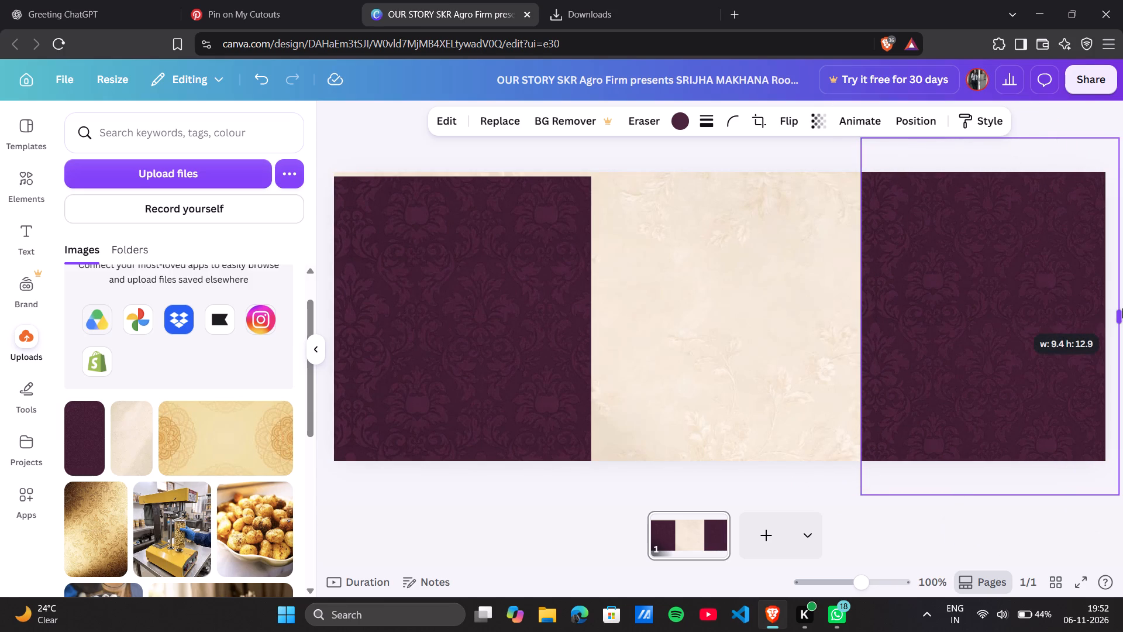
{"action": "left_click_drag", "start_coordinate": [1122, 308], "coordinate": [1100, 313]}
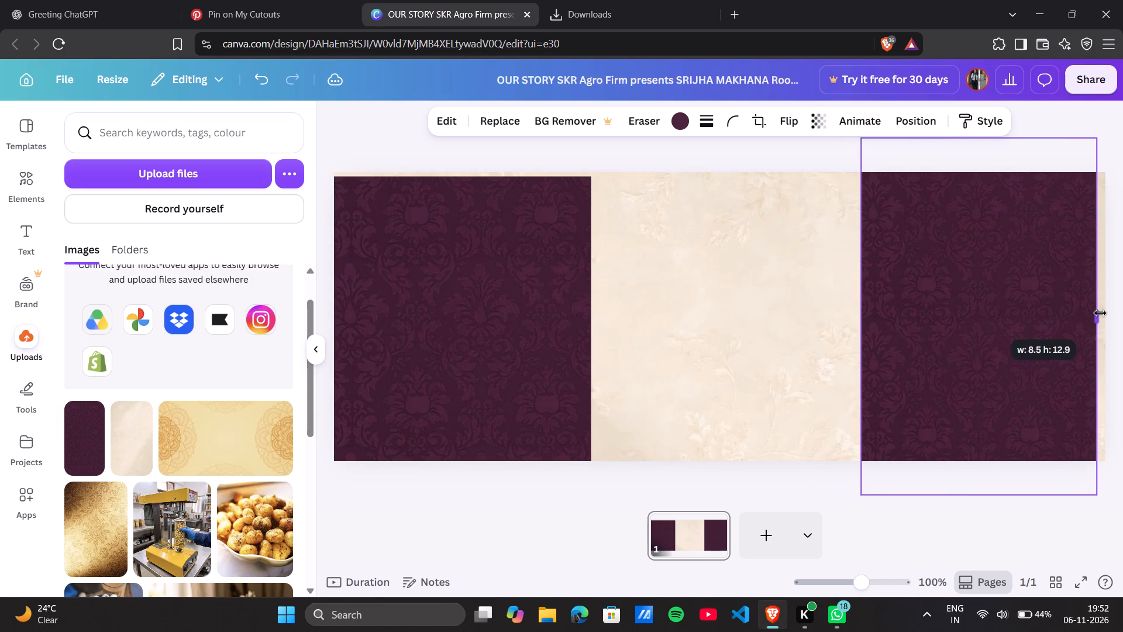
{"action": "left_click_drag", "start_coordinate": [1100, 313], "coordinate": [1097, 313]}
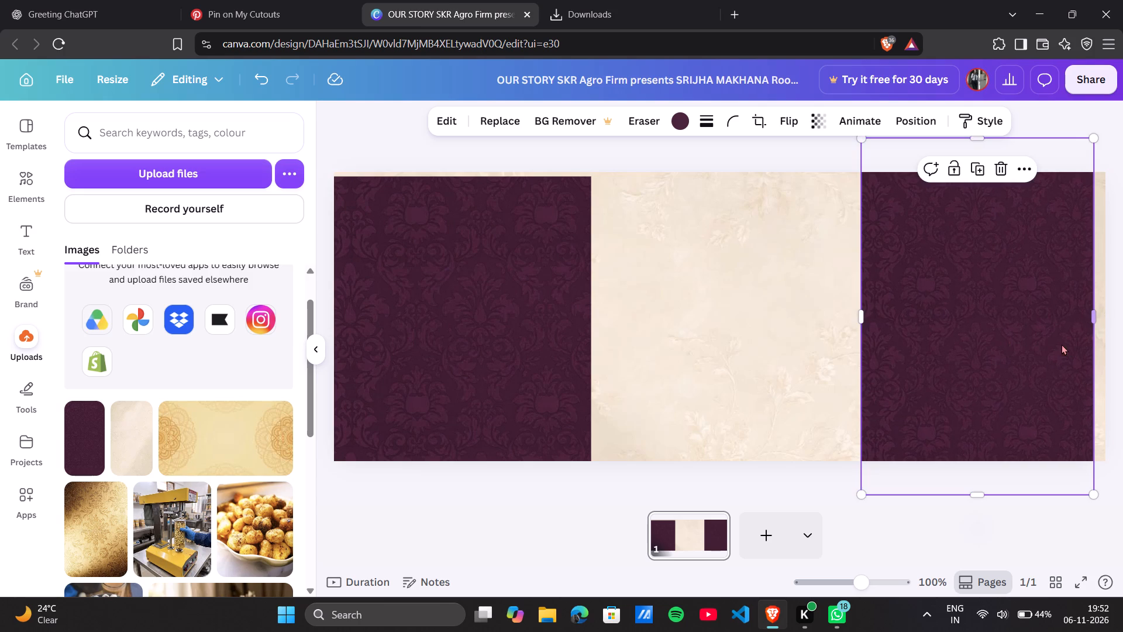
{"action": "left_click", "coordinate": [544, 540]}
Shift the left plum panel to meet the page's top edge and extend slightly past its left edge.
{"action": "left_click", "coordinate": [760, 320]}
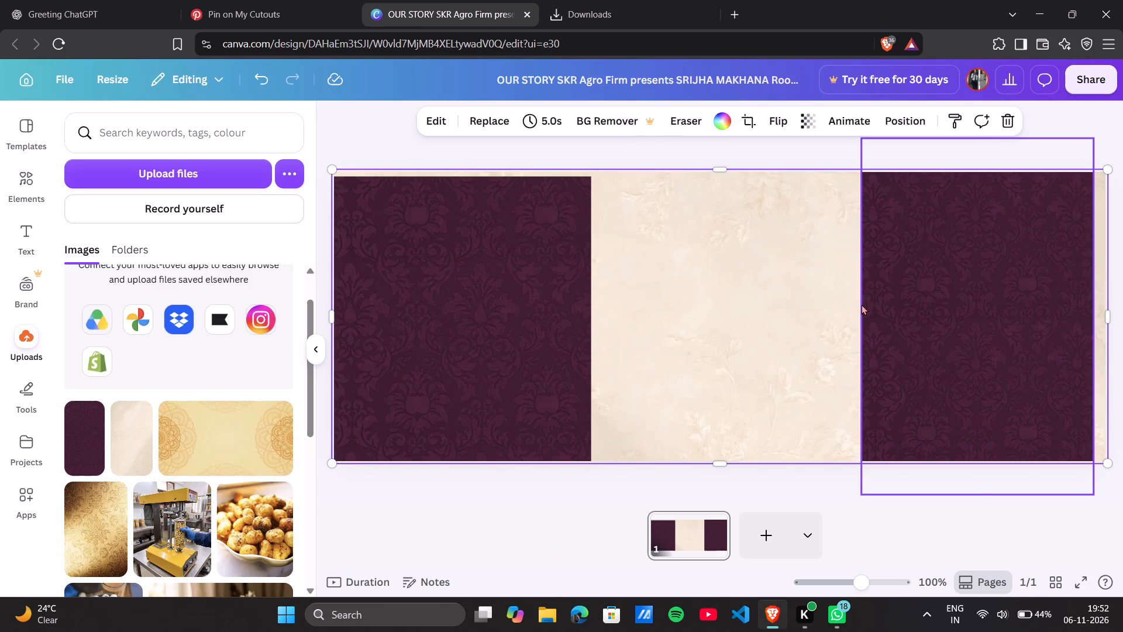
{"action": "left_click", "coordinate": [869, 304]}
{"action": "left_click", "coordinate": [755, 322]}
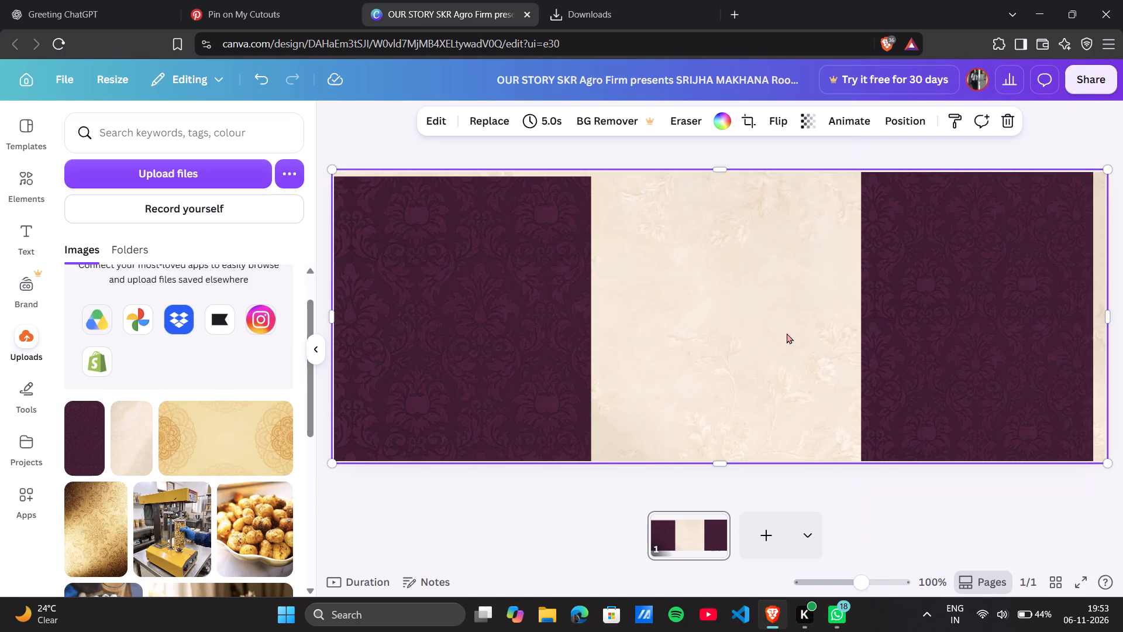
{"action": "left_click_drag", "start_coordinate": [563, 320], "coordinate": [548, 320]}
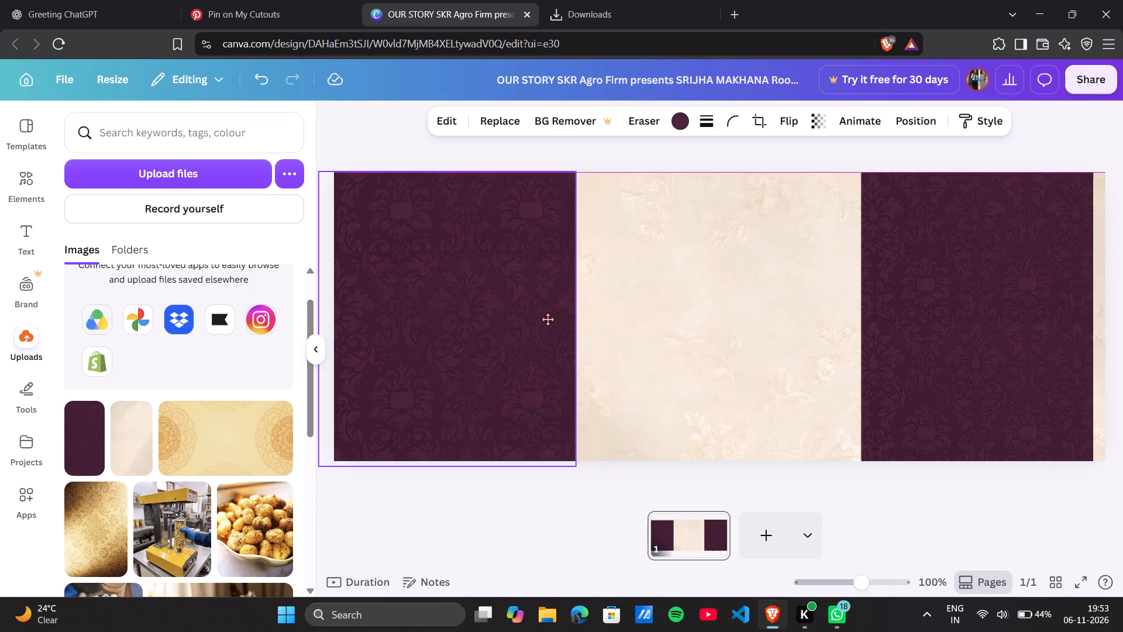
{"action": "left_click_drag", "start_coordinate": [548, 320], "coordinate": [553, 318]}
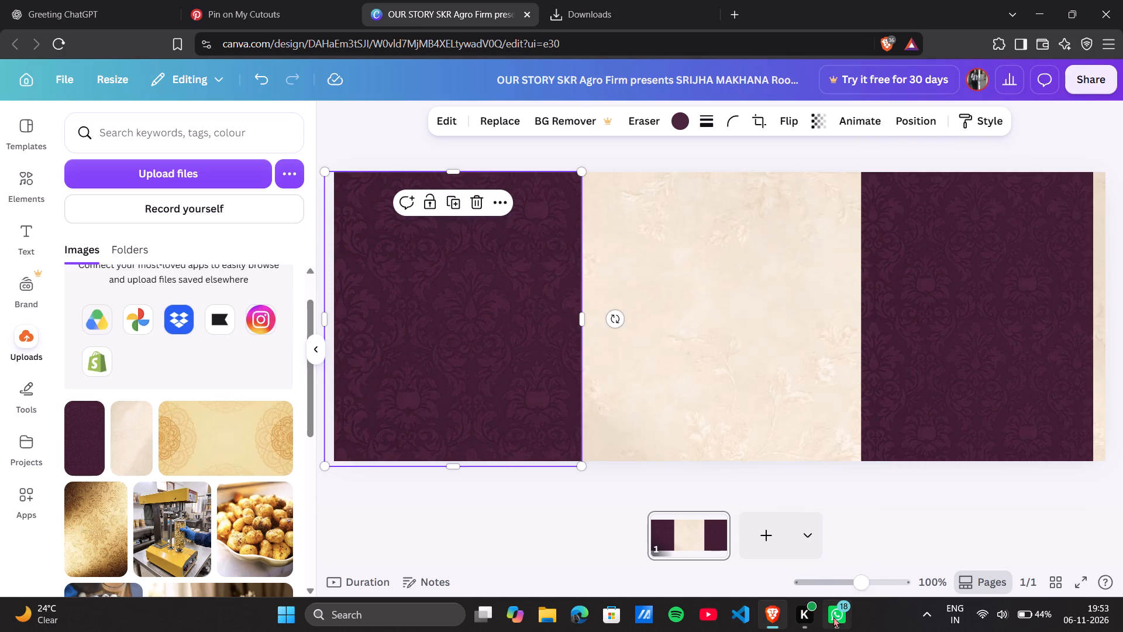
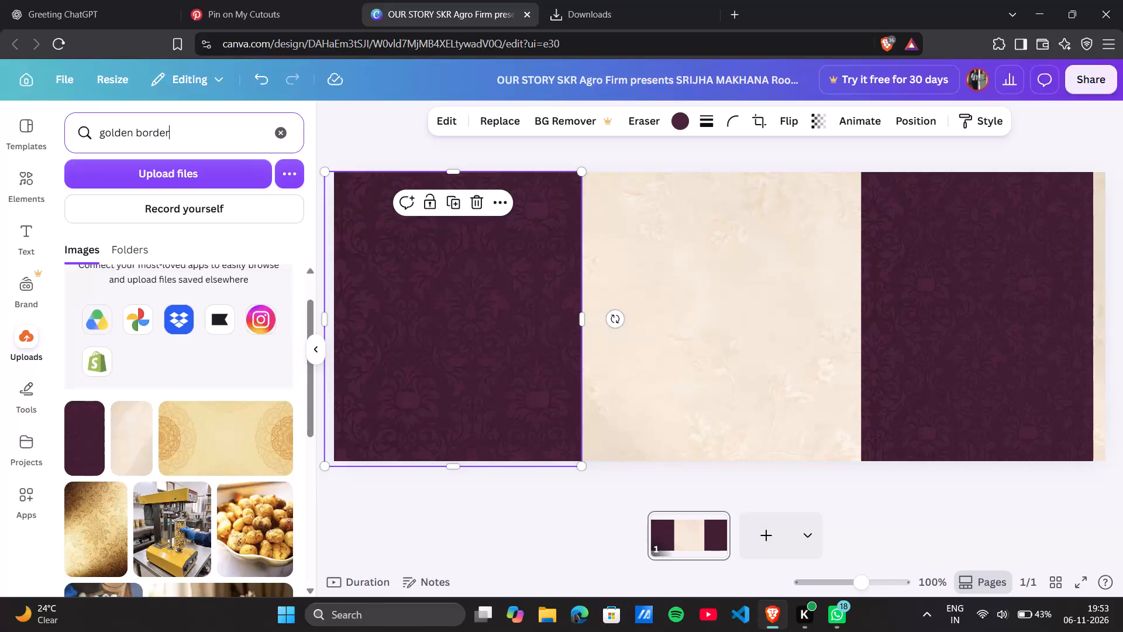
Search the uploads for "golden border".
{"action": "key", "text": "Return"}
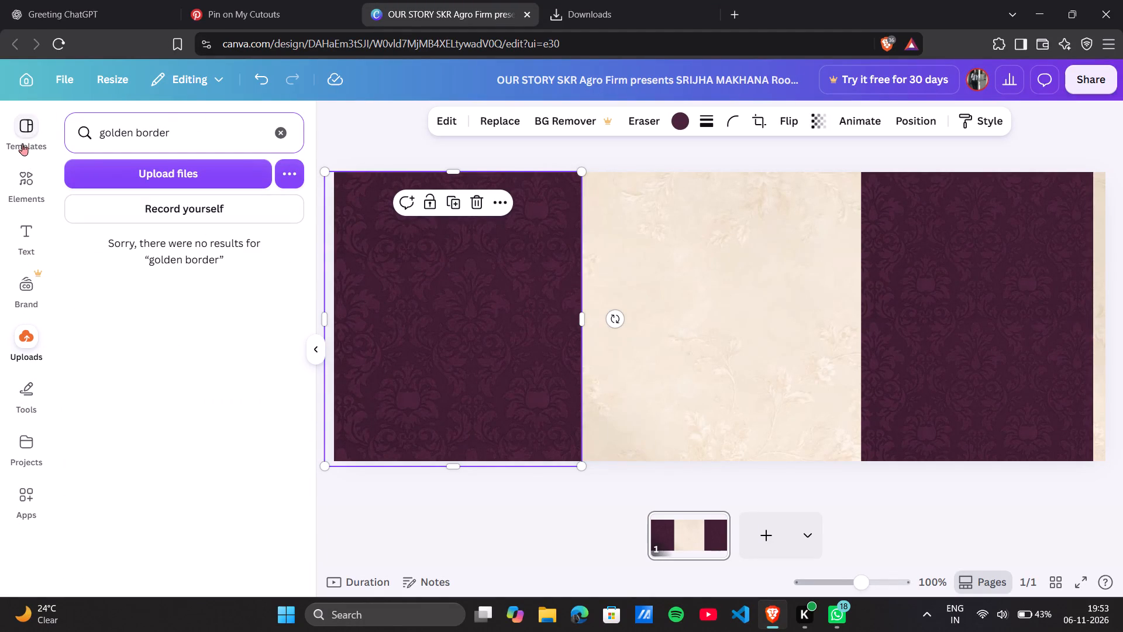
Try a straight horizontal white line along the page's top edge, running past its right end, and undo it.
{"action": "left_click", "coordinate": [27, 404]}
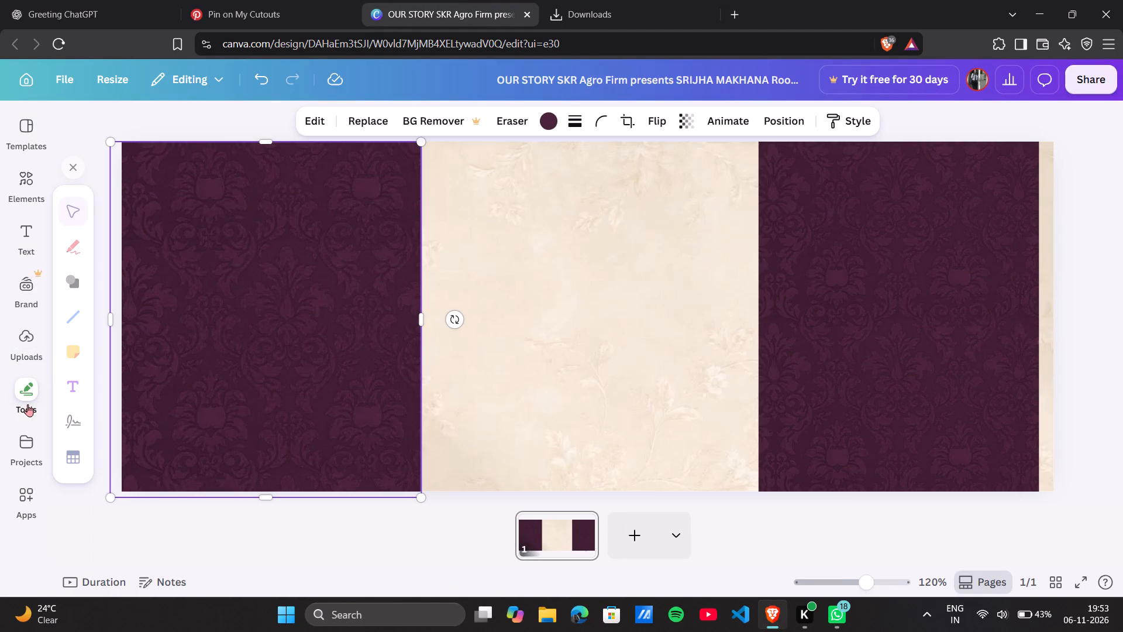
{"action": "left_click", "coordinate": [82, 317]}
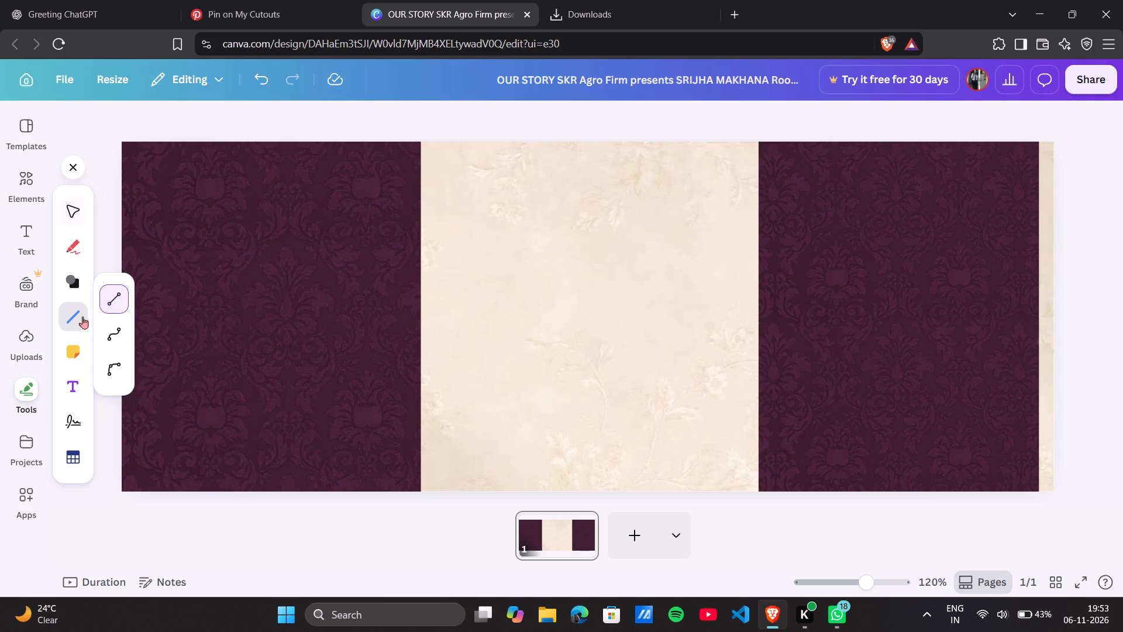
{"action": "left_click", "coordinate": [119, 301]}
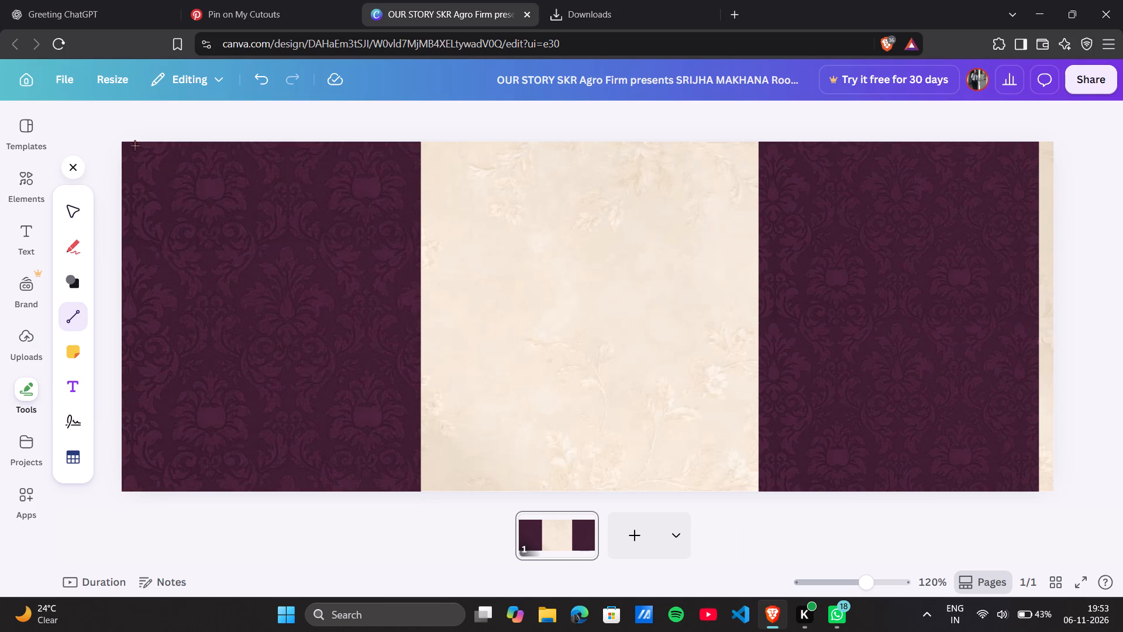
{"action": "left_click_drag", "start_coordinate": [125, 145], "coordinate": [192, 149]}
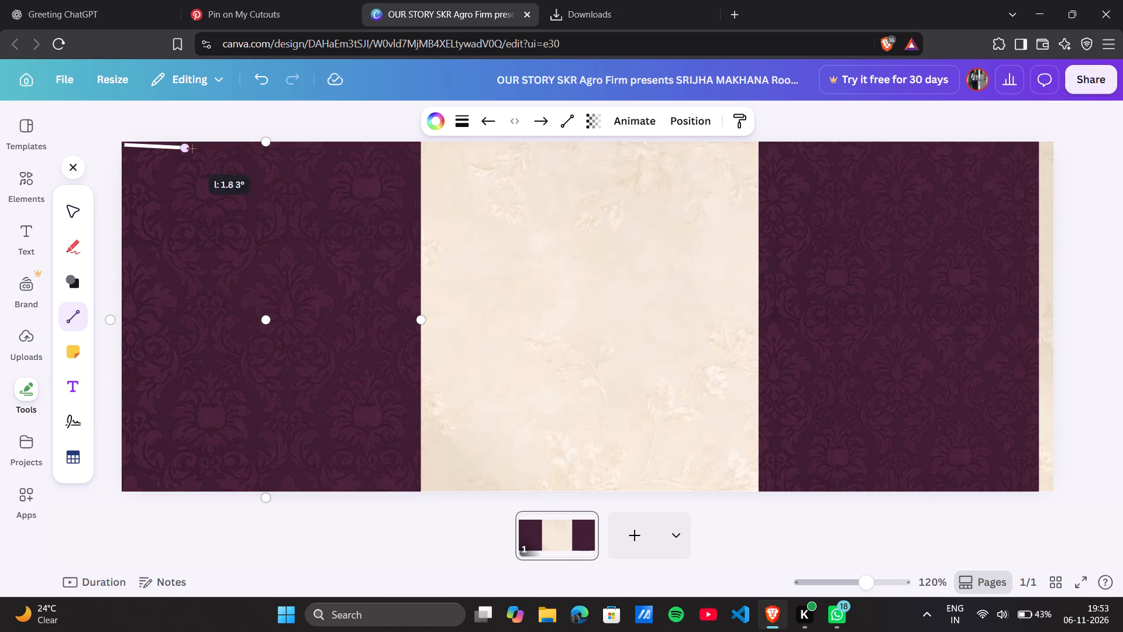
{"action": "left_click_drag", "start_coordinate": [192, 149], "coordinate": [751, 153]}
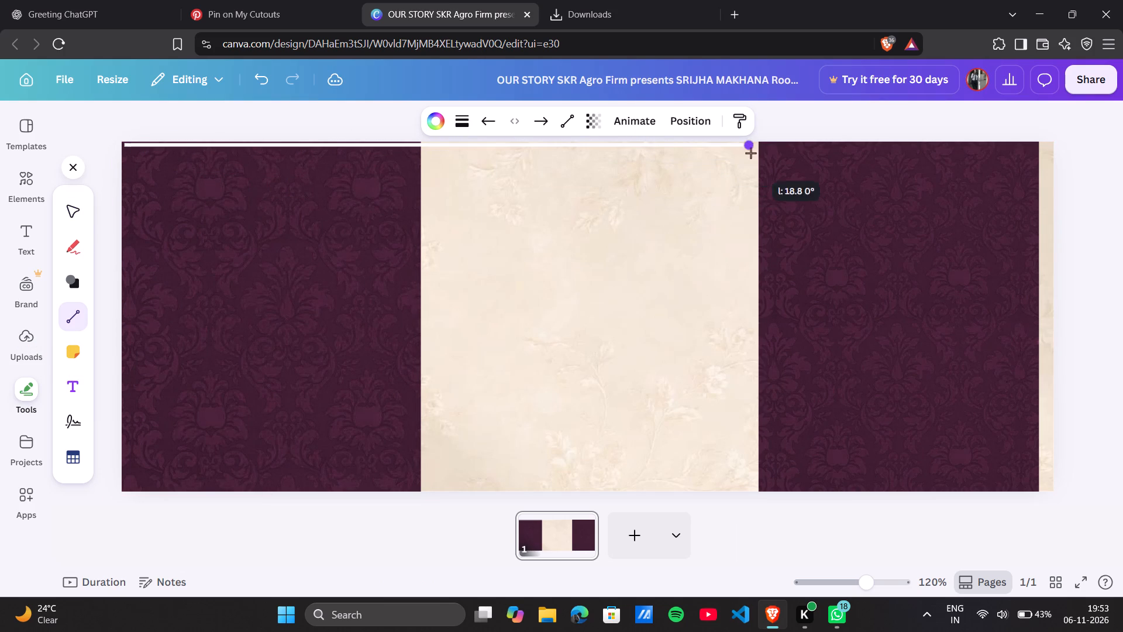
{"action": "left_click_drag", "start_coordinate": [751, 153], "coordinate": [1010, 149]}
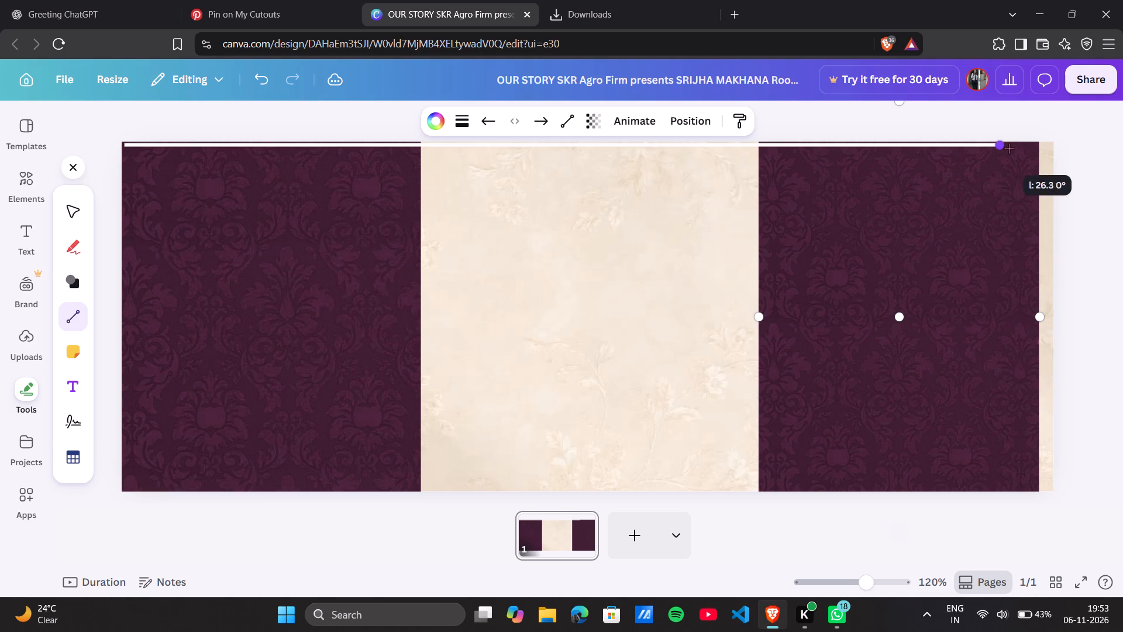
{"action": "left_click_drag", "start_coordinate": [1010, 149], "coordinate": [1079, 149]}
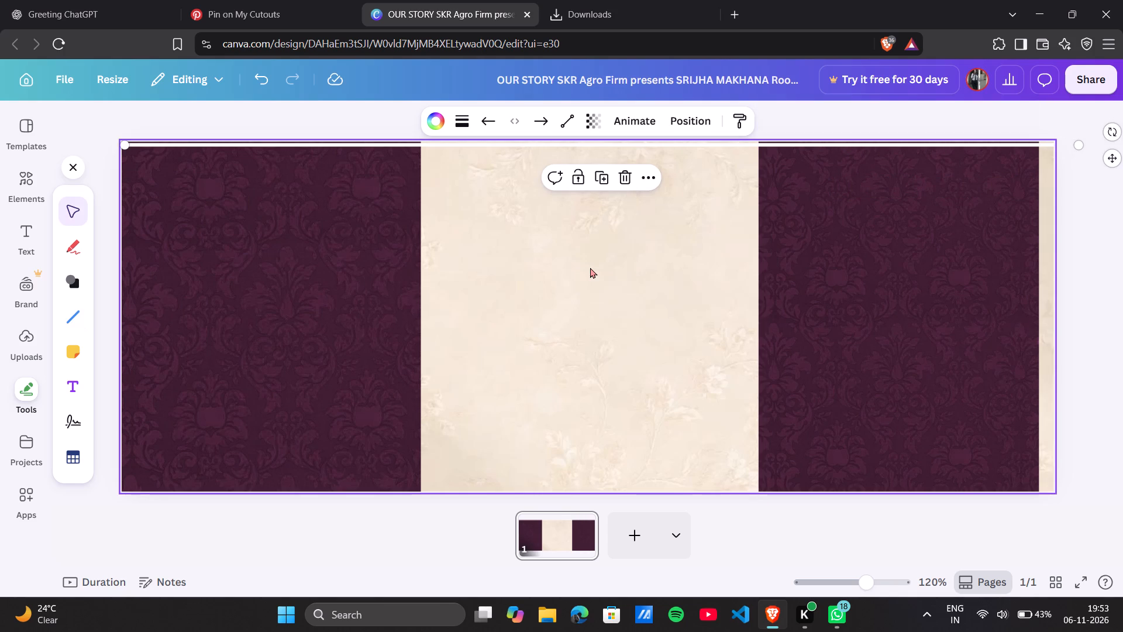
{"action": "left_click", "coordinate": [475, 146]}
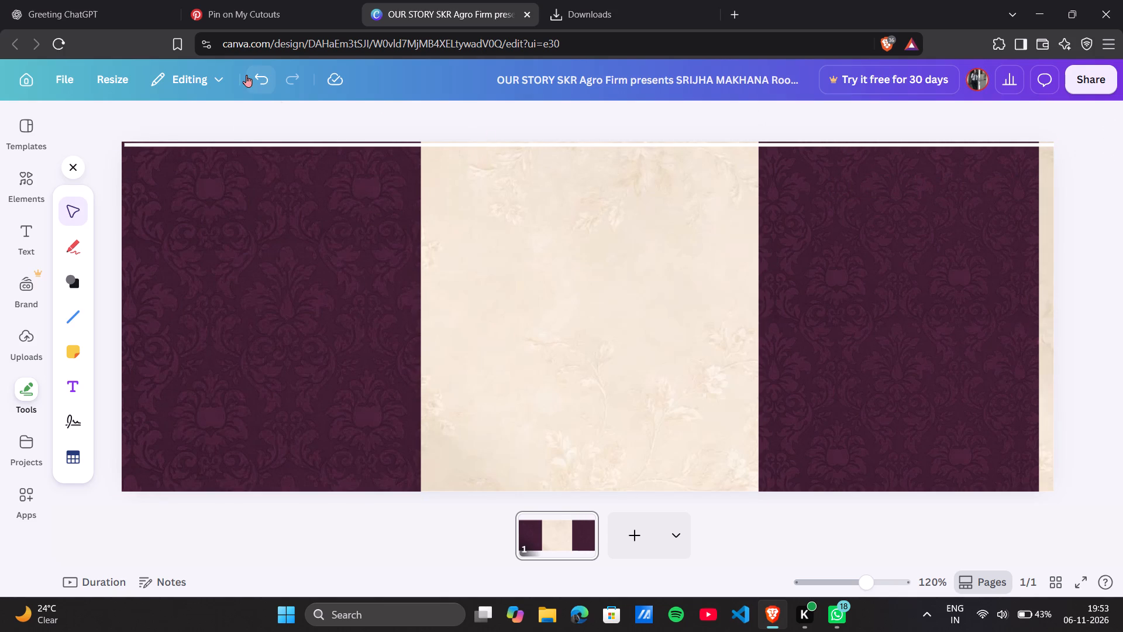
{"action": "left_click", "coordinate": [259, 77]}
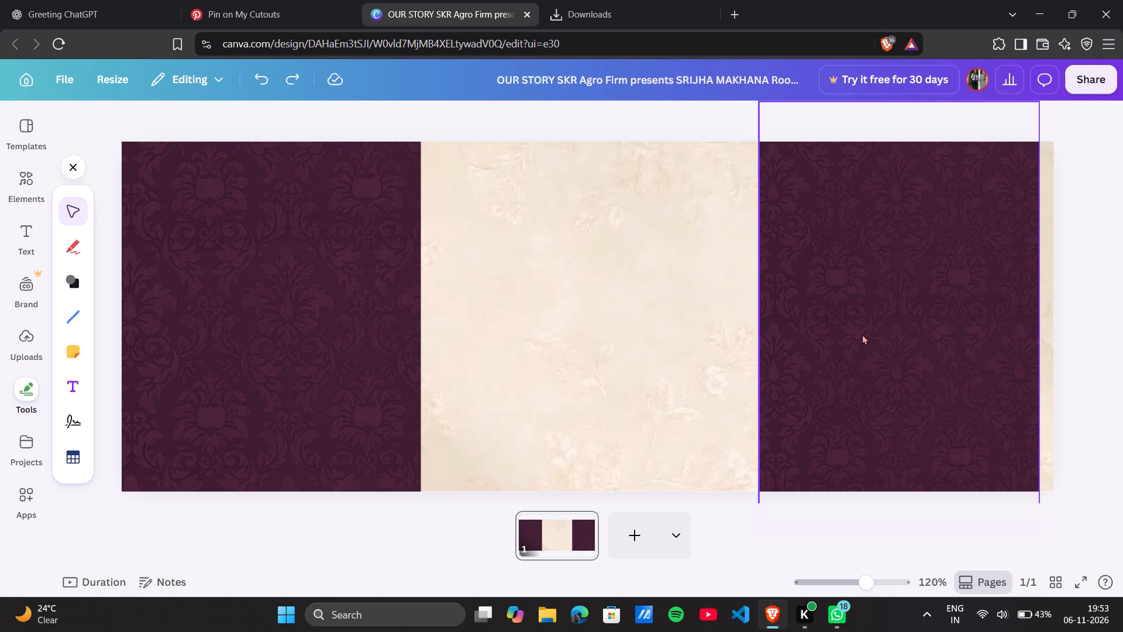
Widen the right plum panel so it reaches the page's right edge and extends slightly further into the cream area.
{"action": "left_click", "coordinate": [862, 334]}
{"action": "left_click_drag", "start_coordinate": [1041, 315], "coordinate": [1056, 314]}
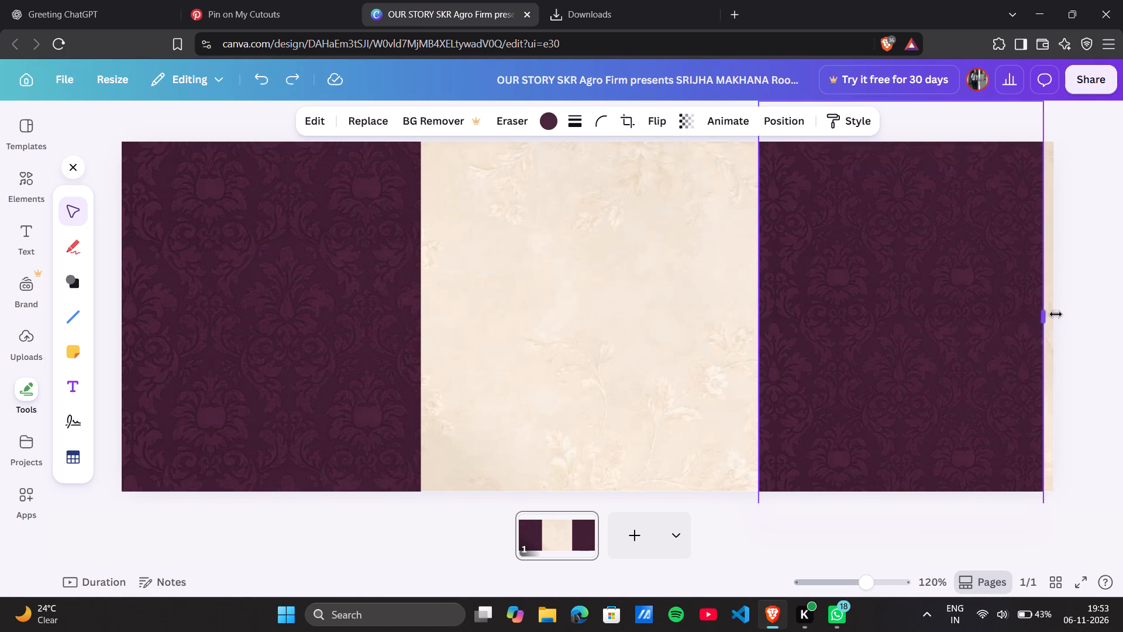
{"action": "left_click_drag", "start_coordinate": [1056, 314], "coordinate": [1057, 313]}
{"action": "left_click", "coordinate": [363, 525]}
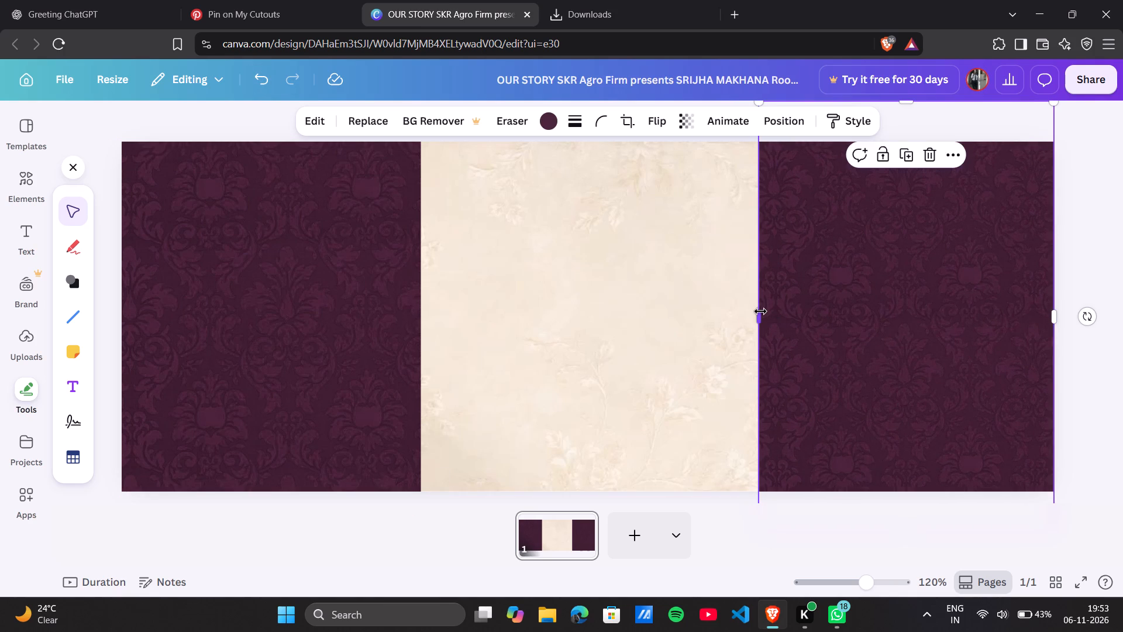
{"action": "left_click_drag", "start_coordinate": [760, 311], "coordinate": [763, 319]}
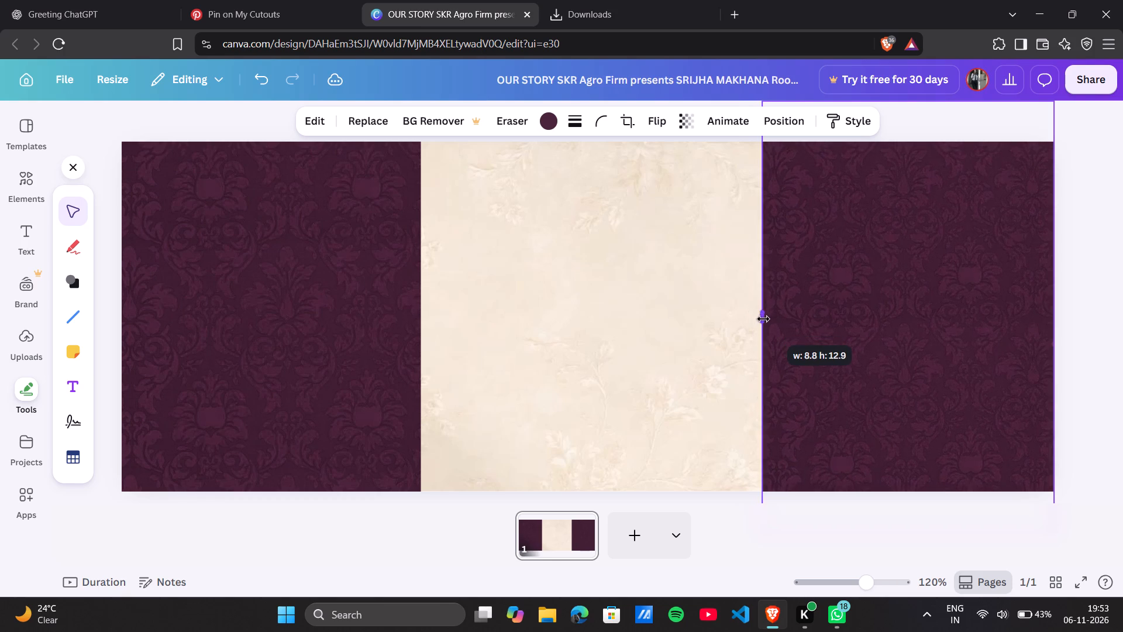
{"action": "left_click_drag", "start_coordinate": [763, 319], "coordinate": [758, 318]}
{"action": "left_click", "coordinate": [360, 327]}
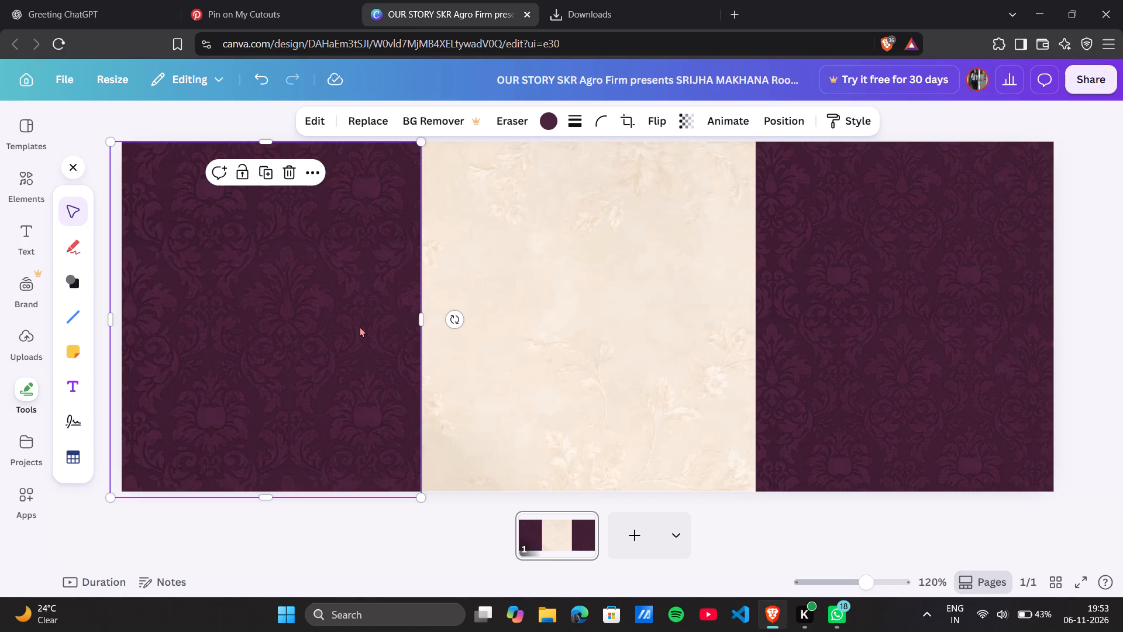
Delete the right plum panel.
{"action": "left_click", "coordinate": [877, 323]}
{"action": "left_click", "coordinate": [929, 156]}
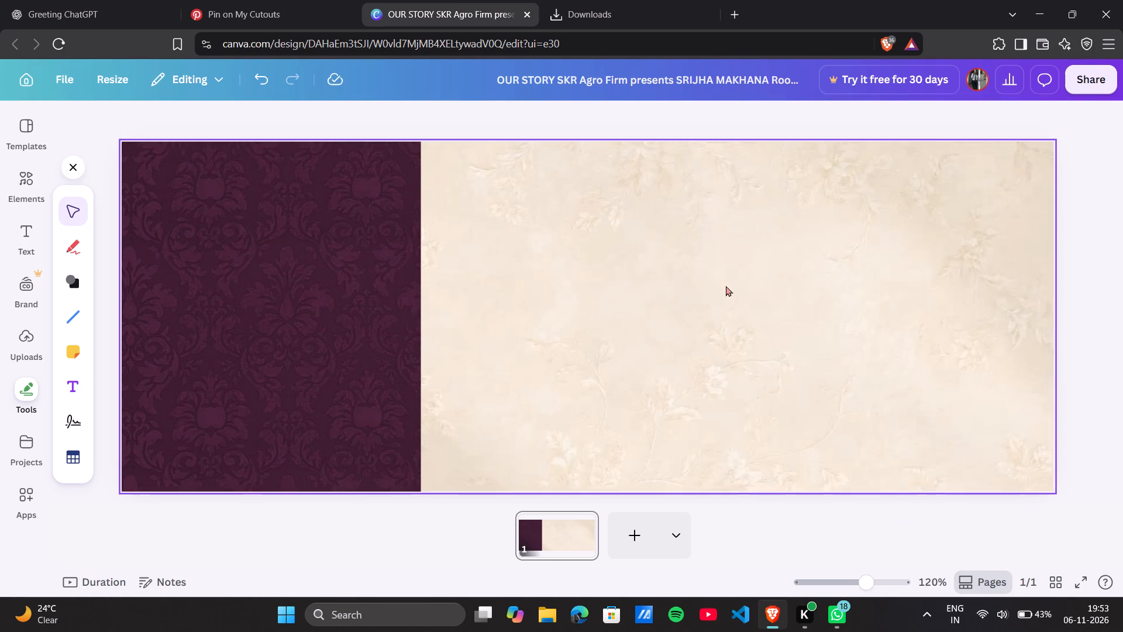
Duplicate the left plum panel and place the copy flush with the page's right edge, covering the full page height.
{"action": "left_click", "coordinate": [251, 267]}
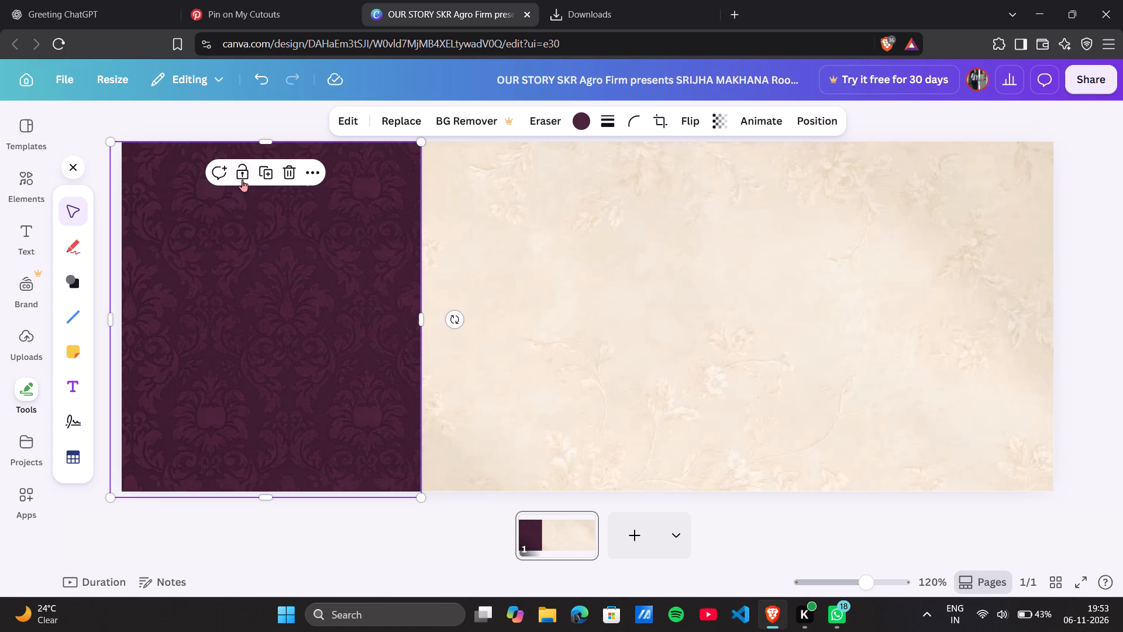
{"action": "left_click", "coordinate": [264, 174]}
{"action": "left_click_drag", "start_coordinate": [315, 261], "coordinate": [615, 236]}
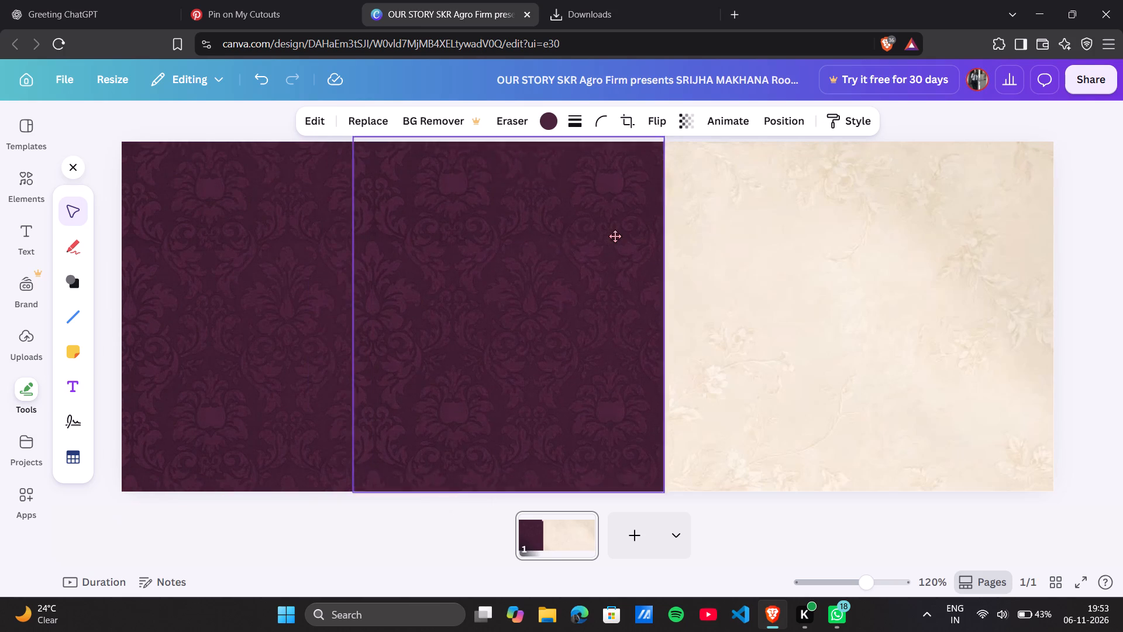
{"action": "left_click_drag", "start_coordinate": [615, 236], "coordinate": [962, 249]}
{"action": "left_click_drag", "start_coordinate": [962, 249], "coordinate": [933, 248]}
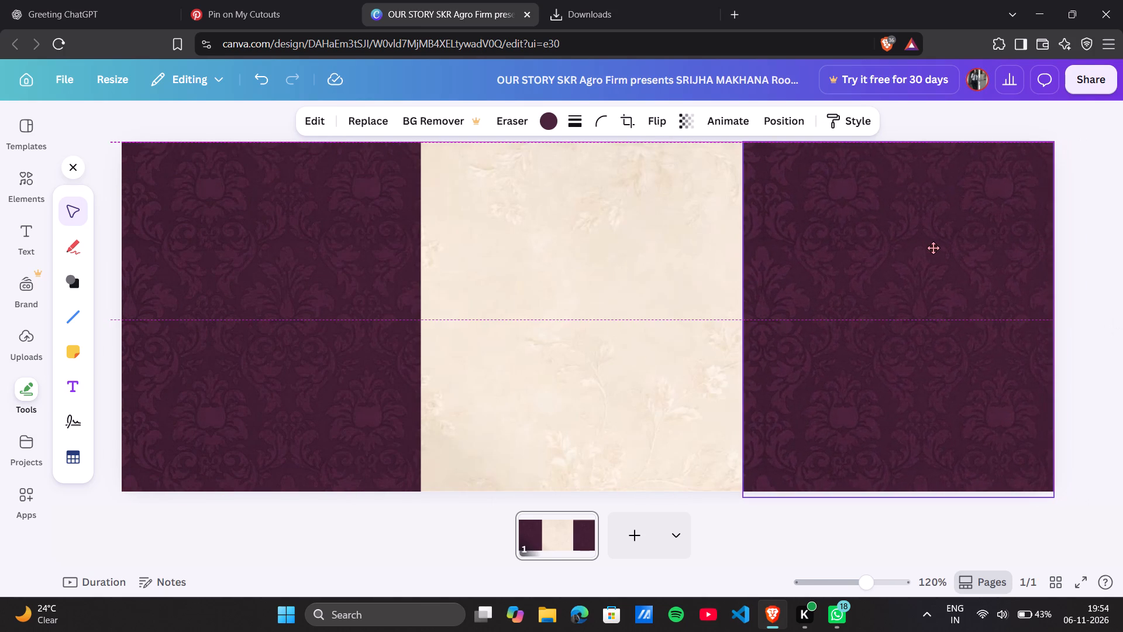
{"action": "left_click_drag", "start_coordinate": [933, 248], "coordinate": [932, 243]}
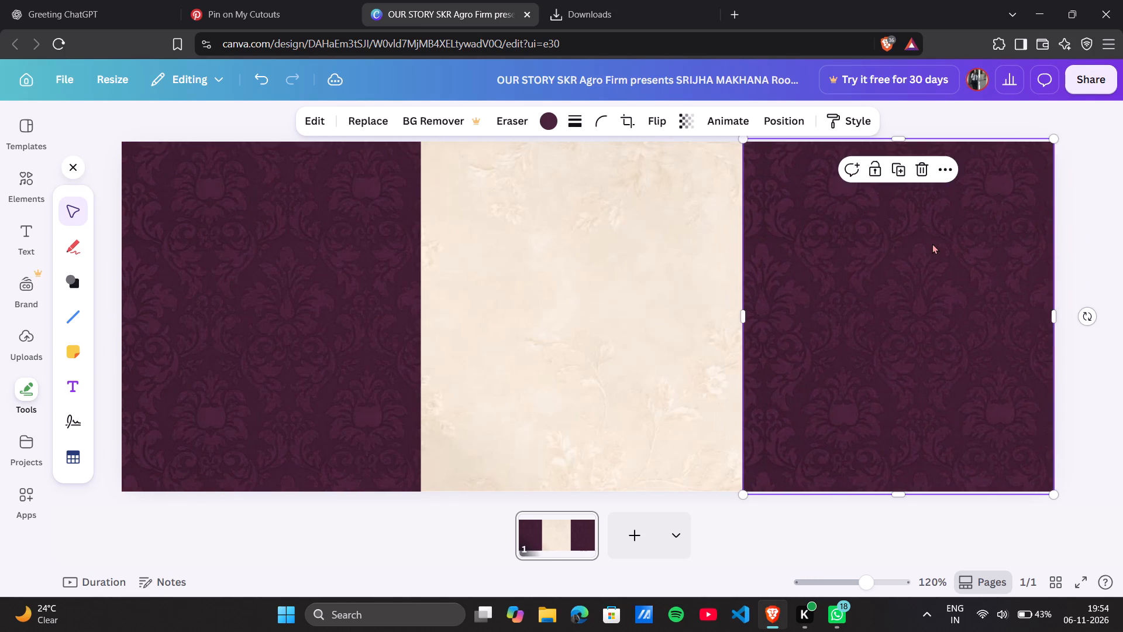
{"action": "left_click", "coordinate": [337, 523]}
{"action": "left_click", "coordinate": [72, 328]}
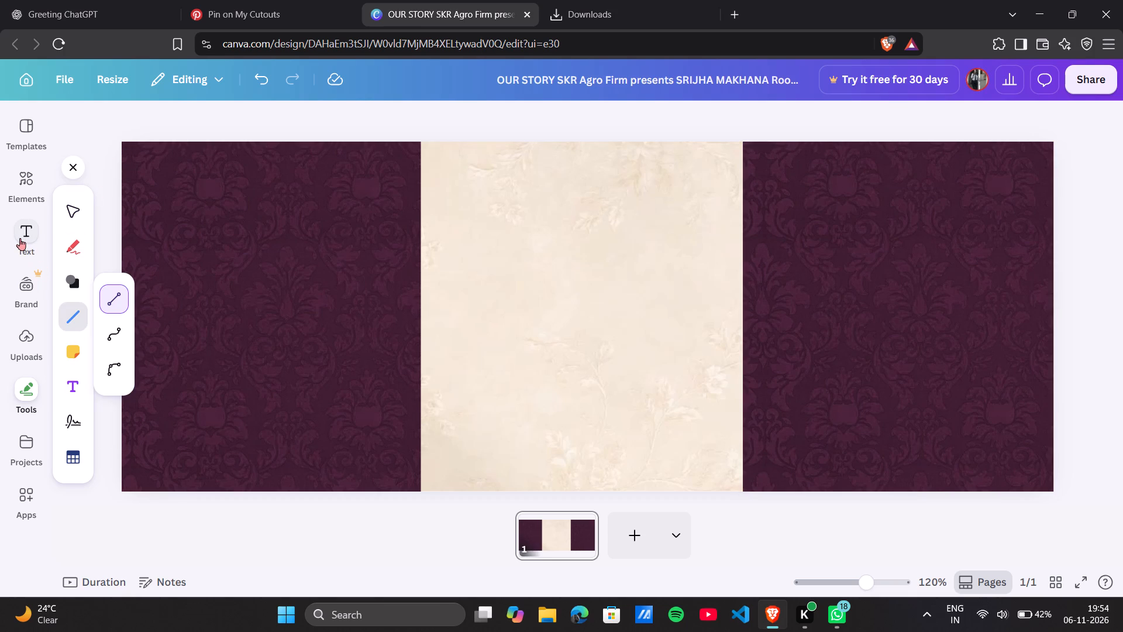
Browse the grid layouts among the design elements and add the grid with three equal vertical columns to the page.
{"action": "left_click", "coordinate": [20, 196]}
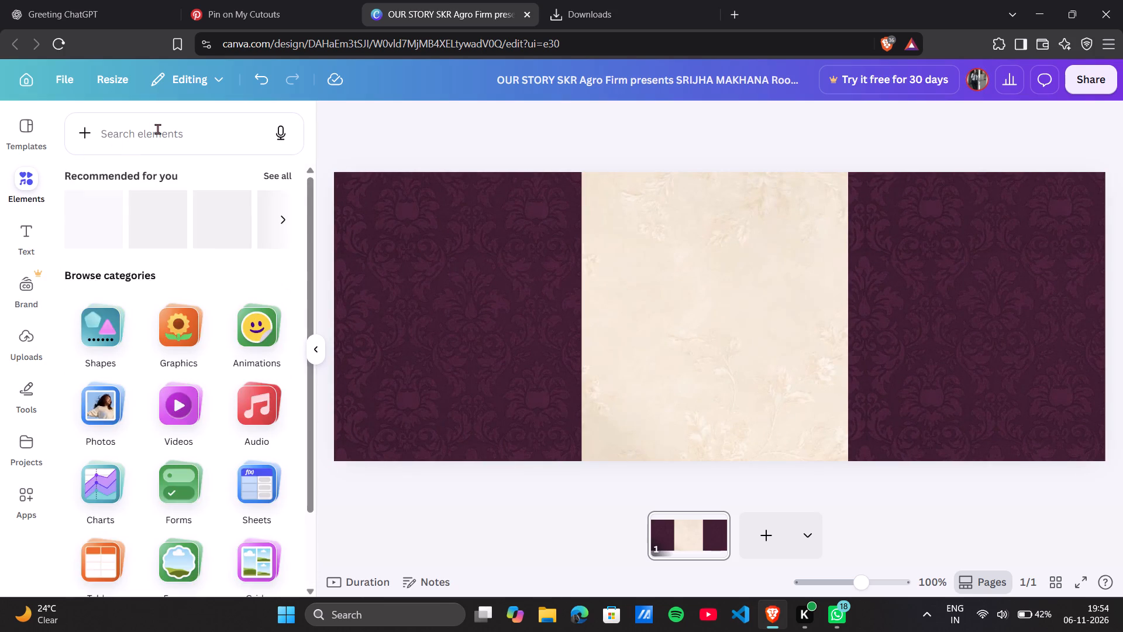
{"action": "left_click", "coordinate": [158, 129]}
{"action": "scroll", "coordinate": [185, 470], "scroll_direction": "down", "scroll_amount": 1}
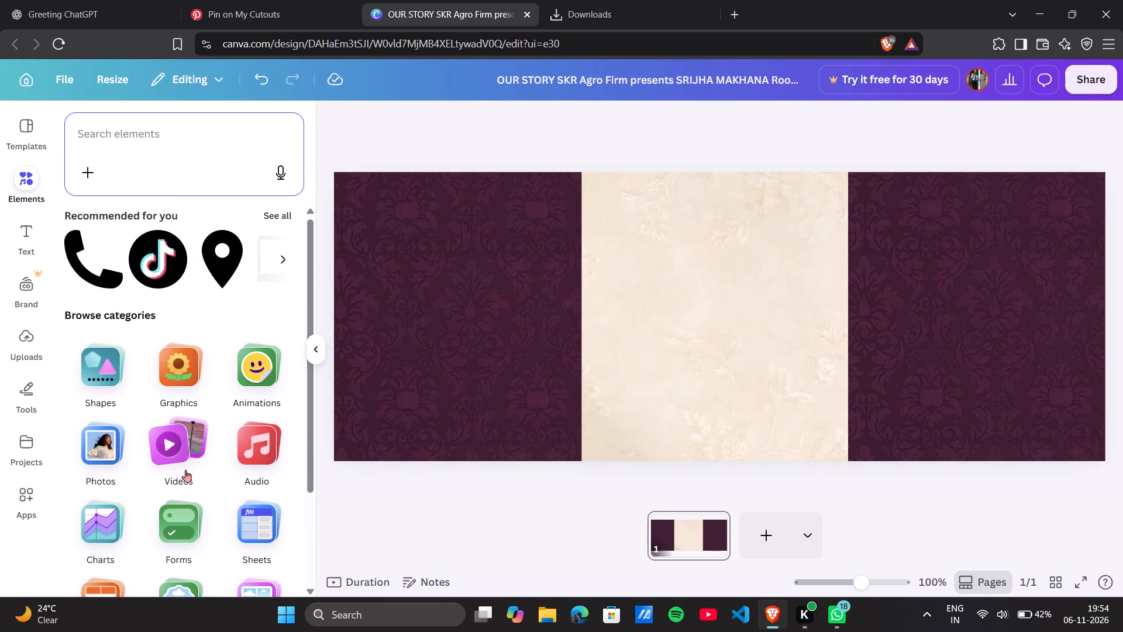
{"action": "scroll", "coordinate": [185, 470], "scroll_direction": "down", "scroll_amount": 3}
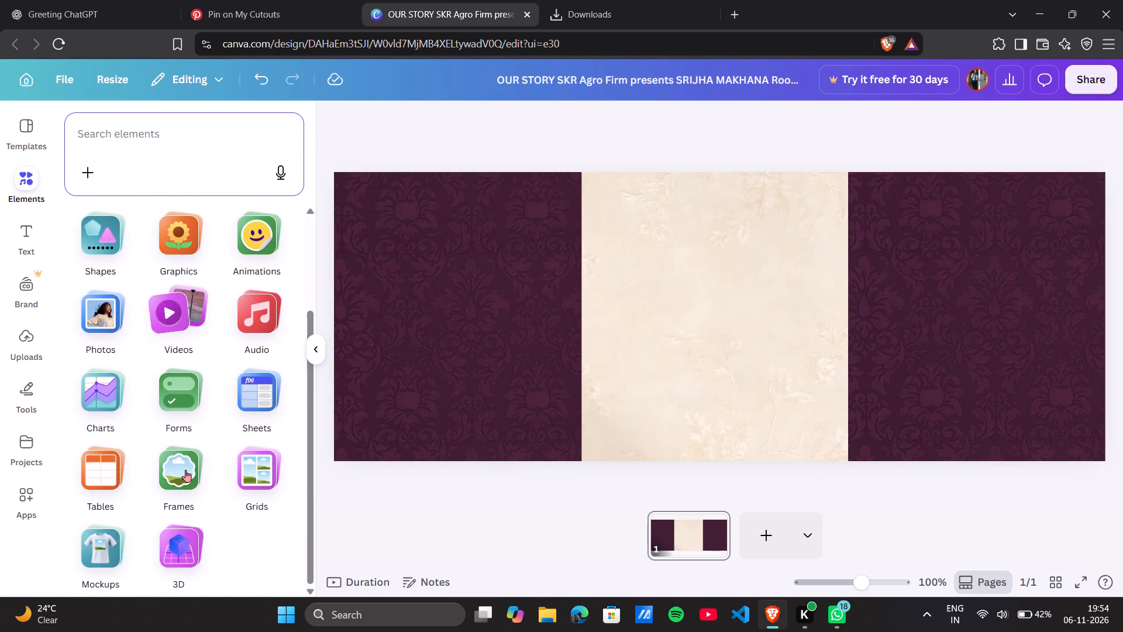
{"action": "scroll", "coordinate": [185, 470], "scroll_direction": "down", "scroll_amount": 1}
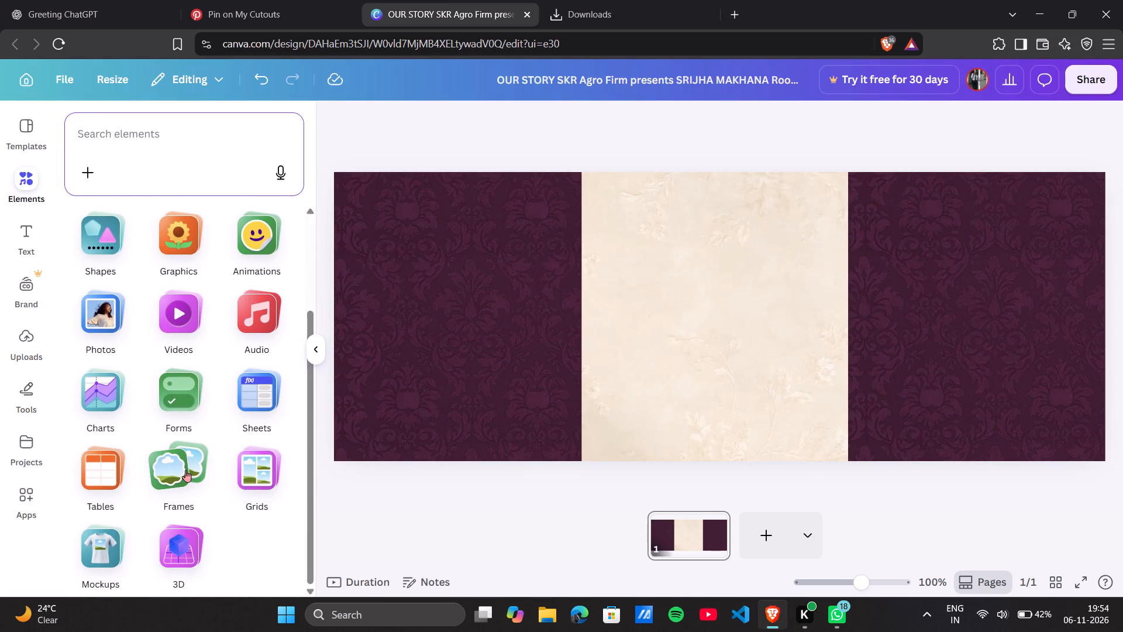
{"action": "left_click", "coordinate": [275, 486]}
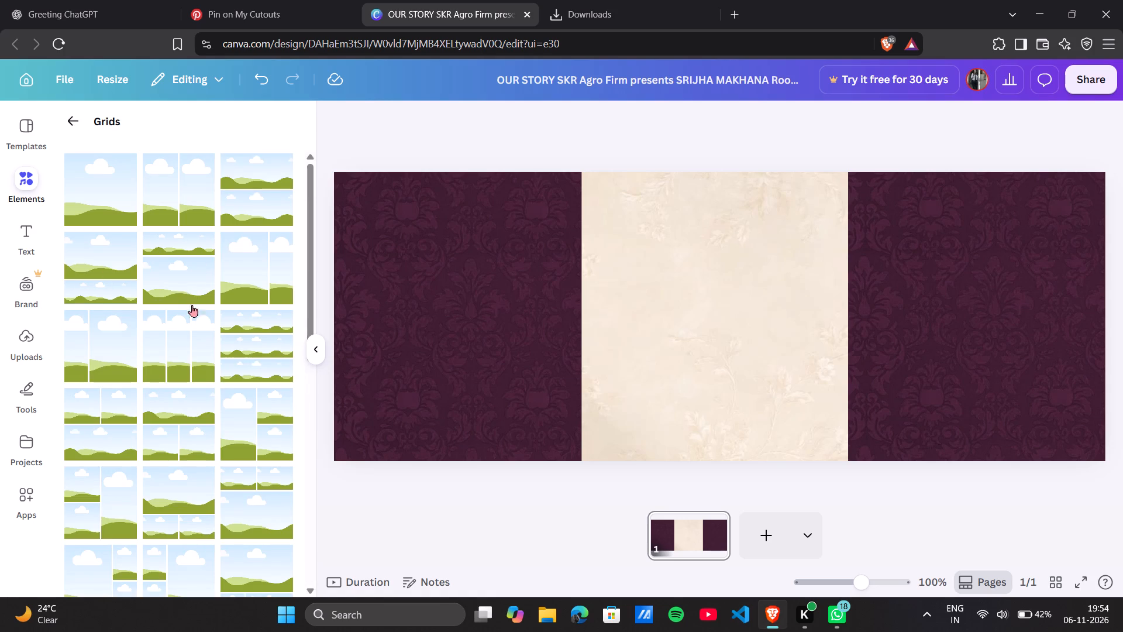
{"action": "scroll", "coordinate": [218, 421], "scroll_direction": "down", "scroll_amount": 1}
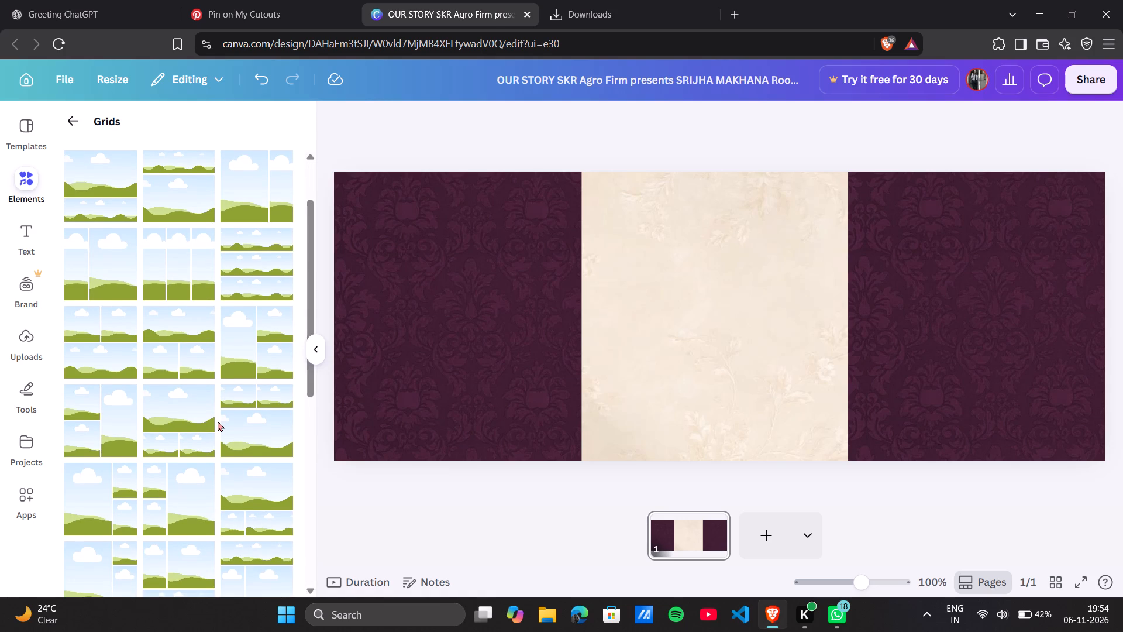
{"action": "scroll", "coordinate": [218, 421], "scroll_direction": "down", "scroll_amount": 2}
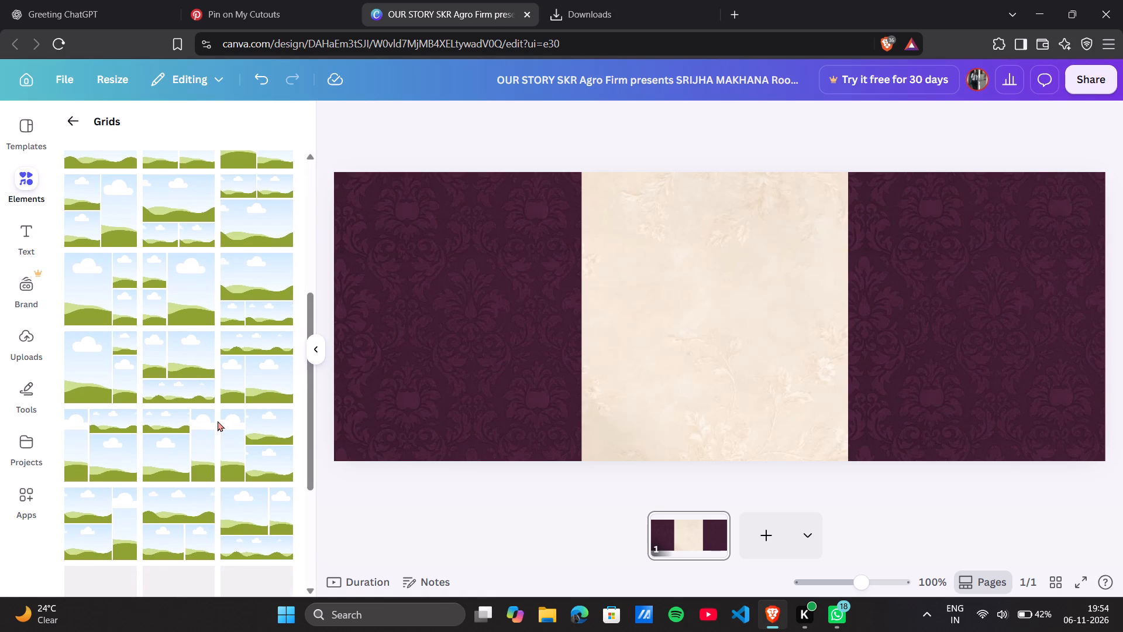
{"action": "scroll", "coordinate": [218, 421], "scroll_direction": "down", "scroll_amount": 6}
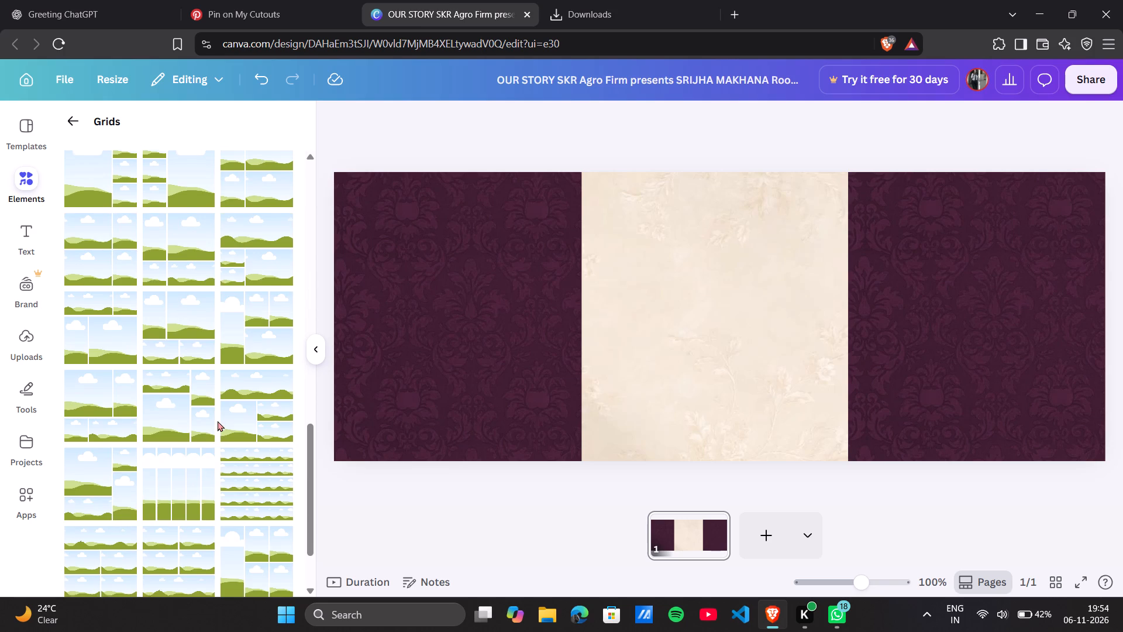
{"action": "scroll", "coordinate": [218, 421], "scroll_direction": "down", "scroll_amount": 5}
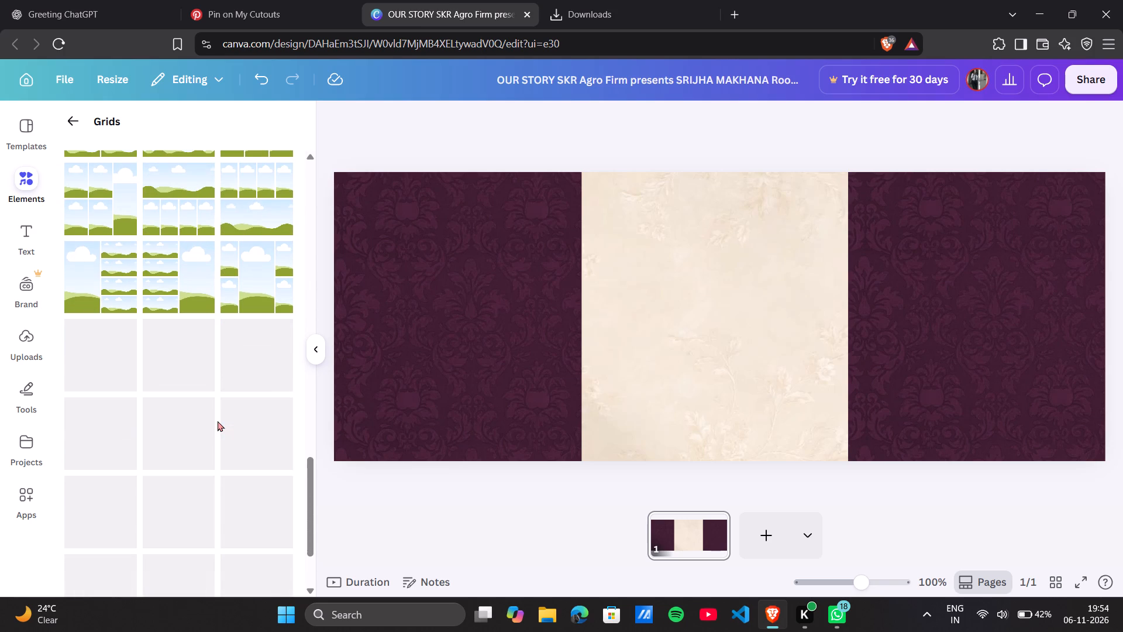
{"action": "scroll", "coordinate": [218, 421], "scroll_direction": "up", "scroll_amount": 19}
{"action": "scroll", "coordinate": [218, 421], "scroll_direction": "up", "scroll_amount": 4}
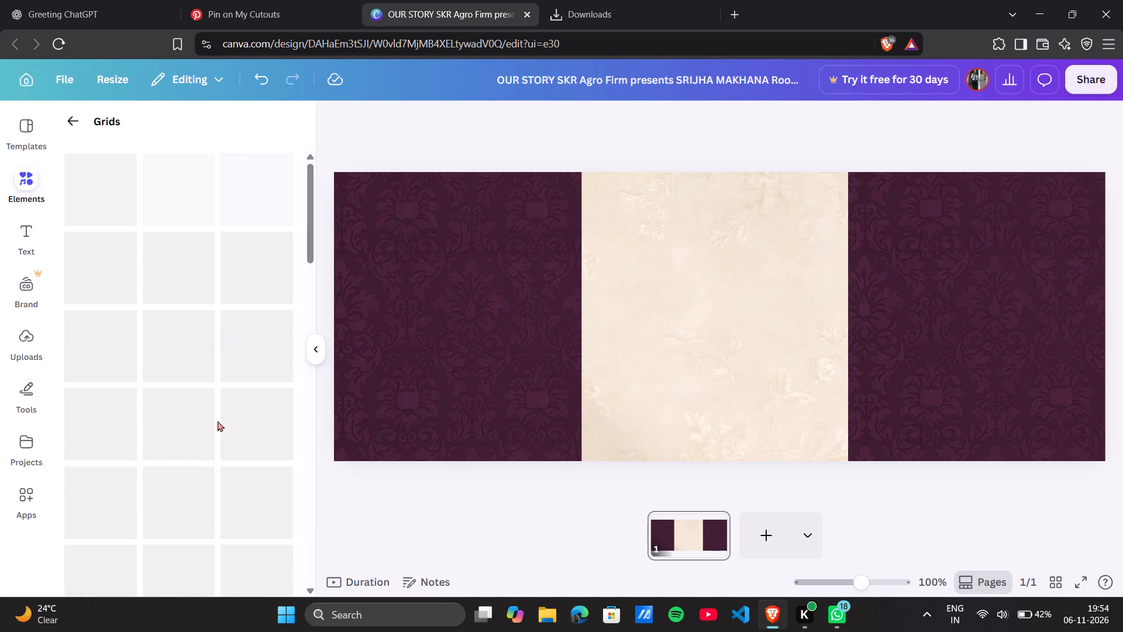
{"action": "scroll", "coordinate": [218, 421], "scroll_direction": "up", "scroll_amount": 3}
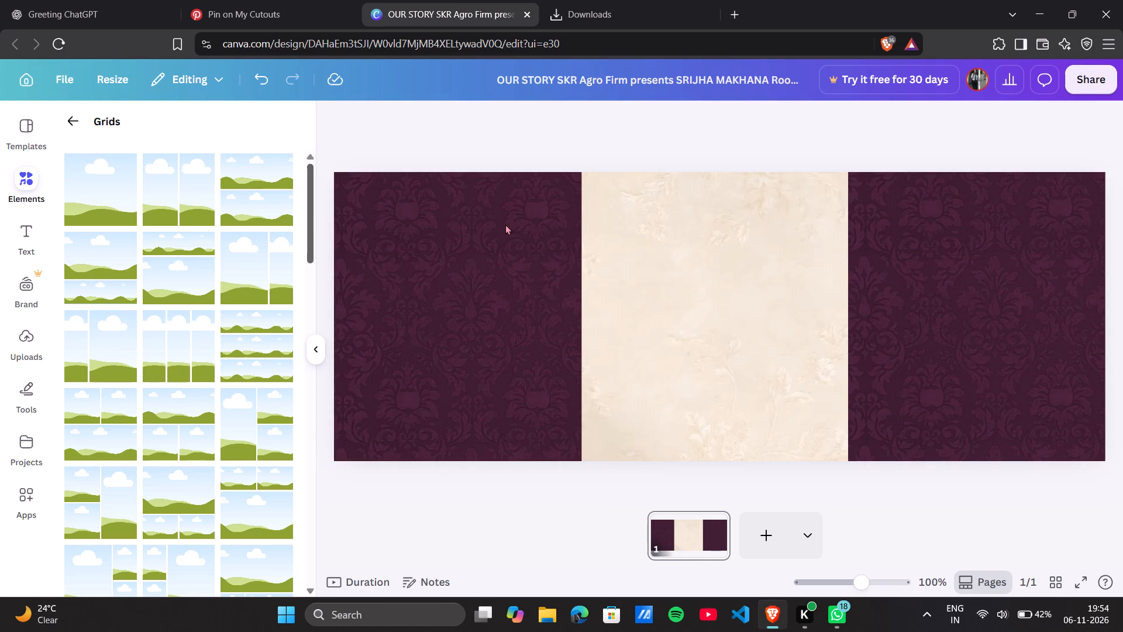
{"action": "left_click", "coordinate": [195, 362]}
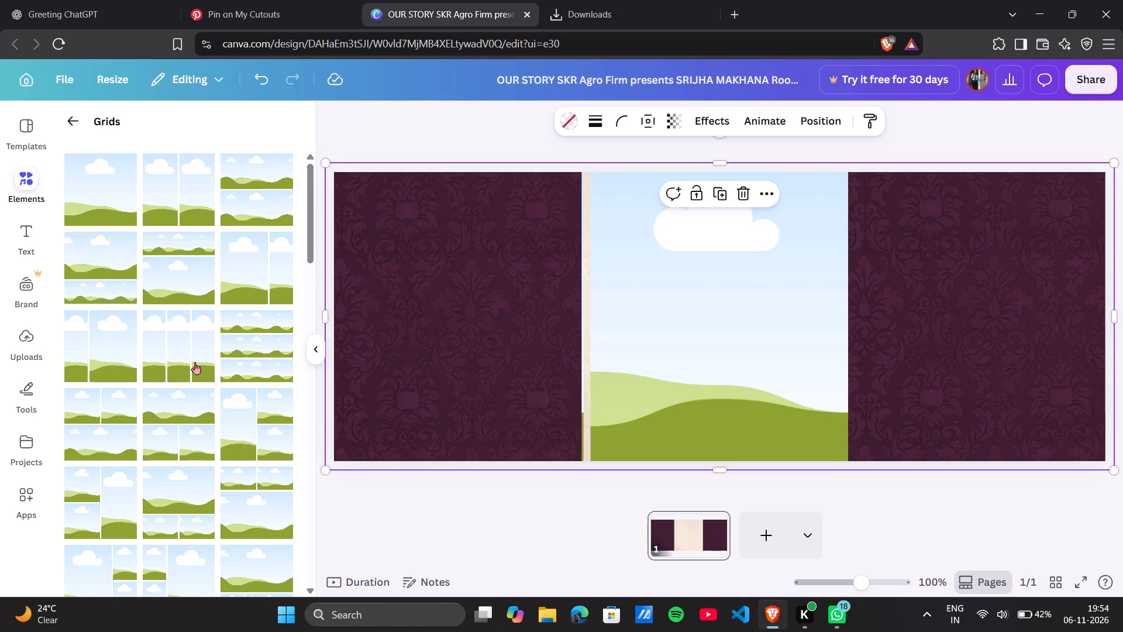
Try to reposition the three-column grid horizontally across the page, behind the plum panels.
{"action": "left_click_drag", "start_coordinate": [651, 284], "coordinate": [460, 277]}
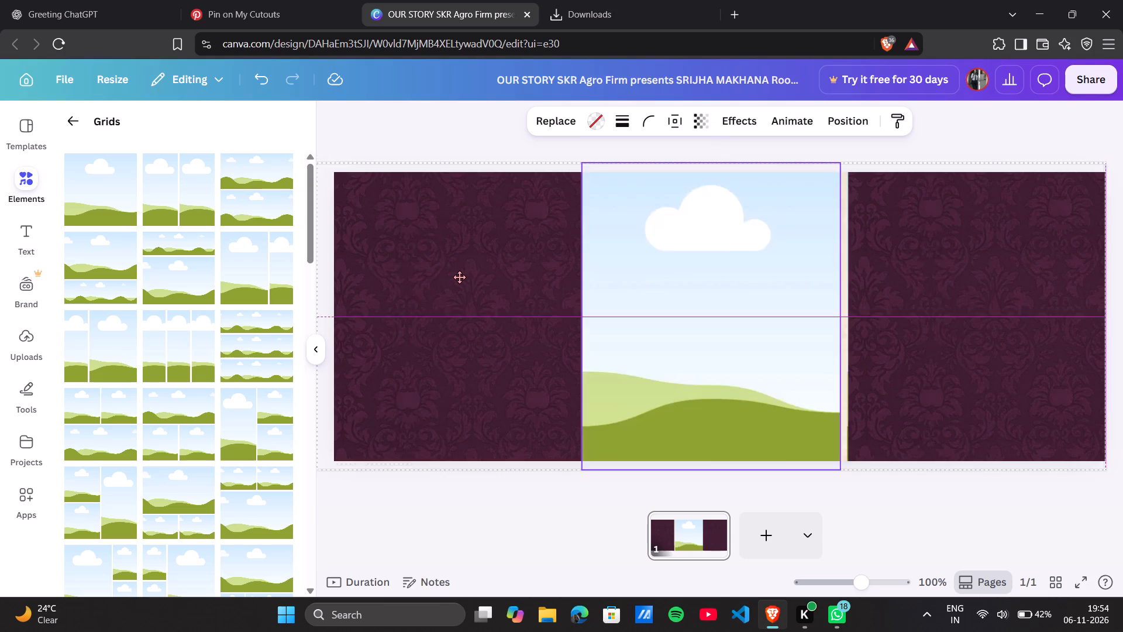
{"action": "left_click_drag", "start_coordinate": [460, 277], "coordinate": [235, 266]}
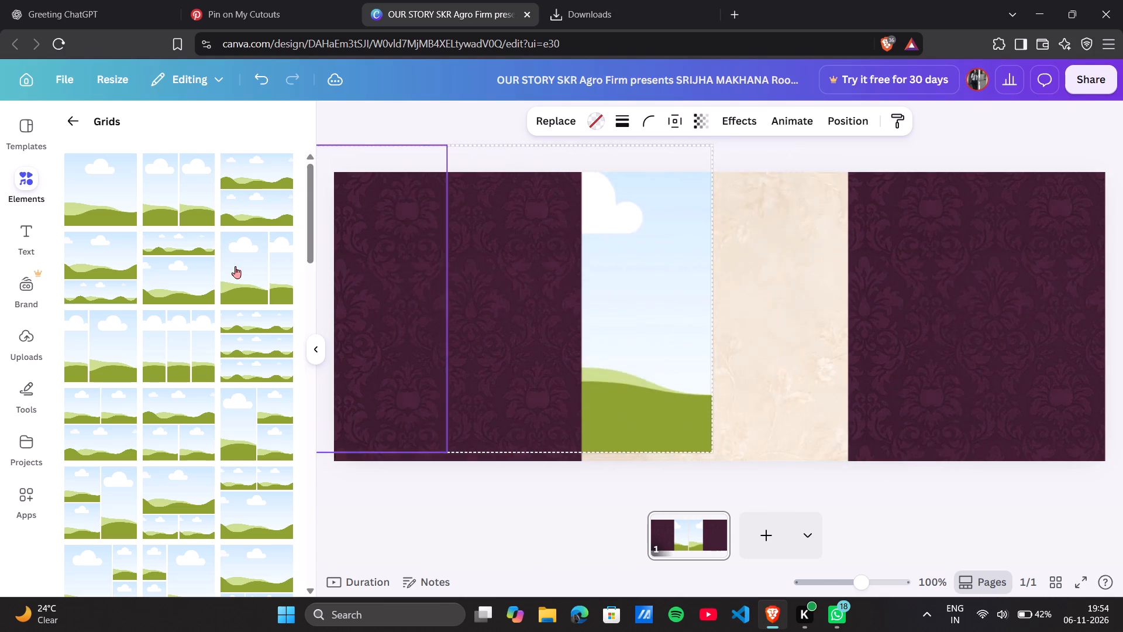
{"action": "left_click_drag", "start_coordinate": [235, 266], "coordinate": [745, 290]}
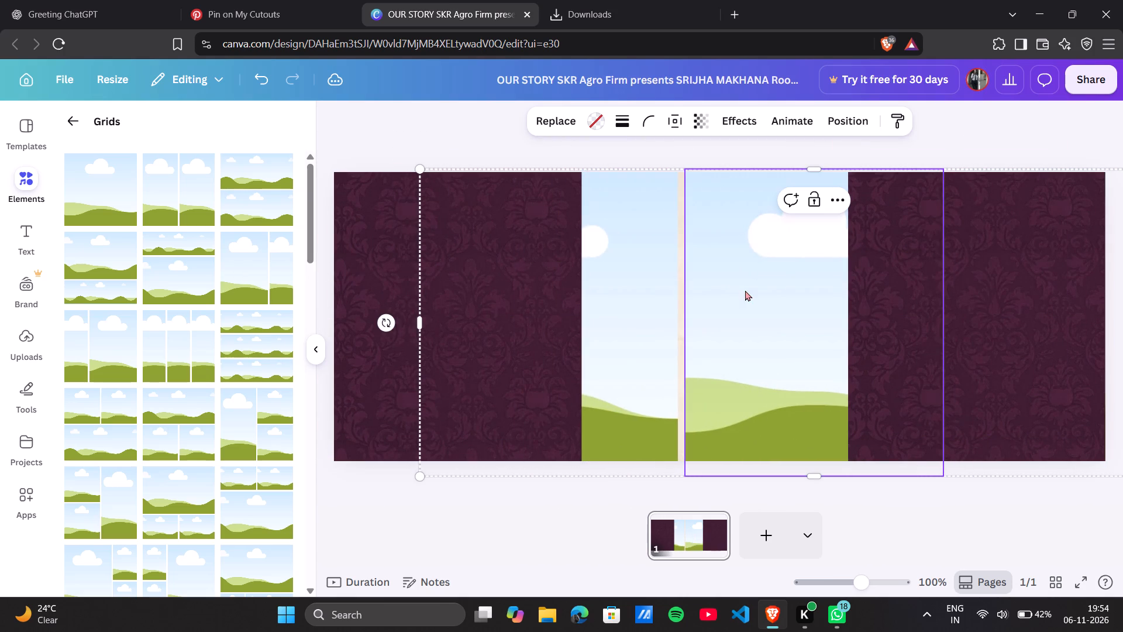
Delete the left and right plum panels from the page.
{"action": "left_click", "coordinate": [397, 360]}
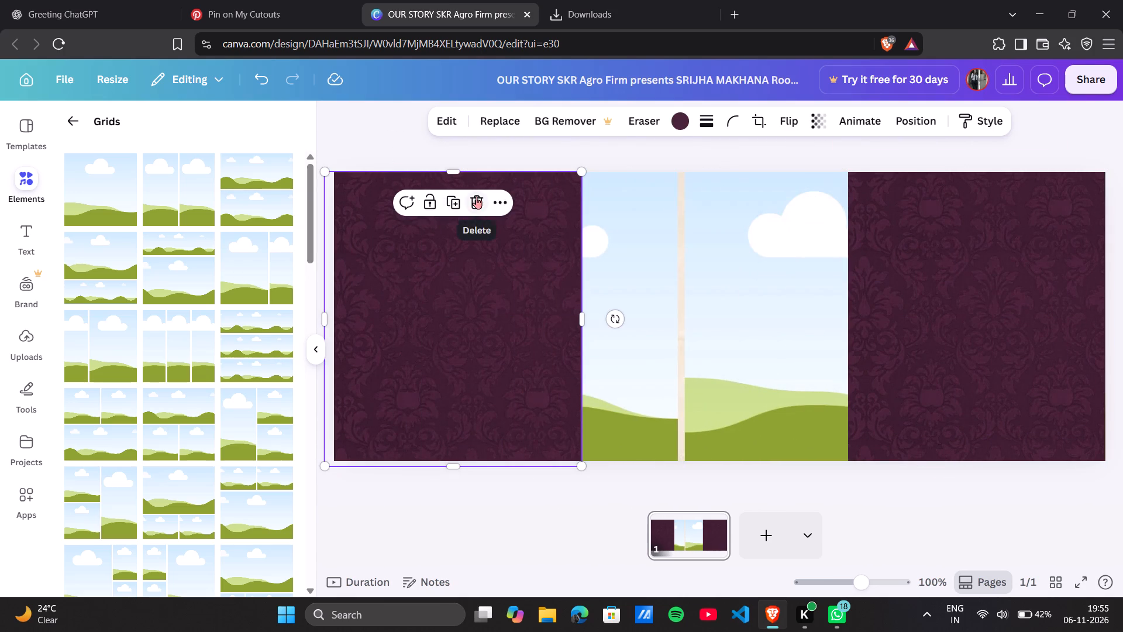
{"action": "left_click", "coordinate": [476, 197]}
{"action": "left_click", "coordinate": [963, 344]}
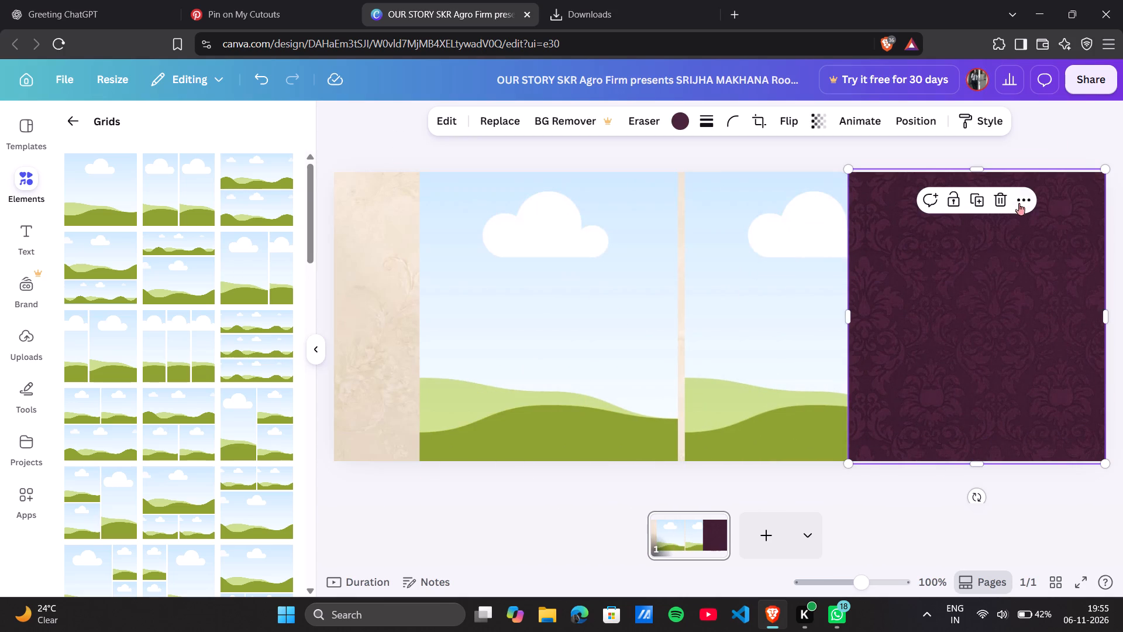
{"action": "left_click", "coordinate": [1009, 198]}
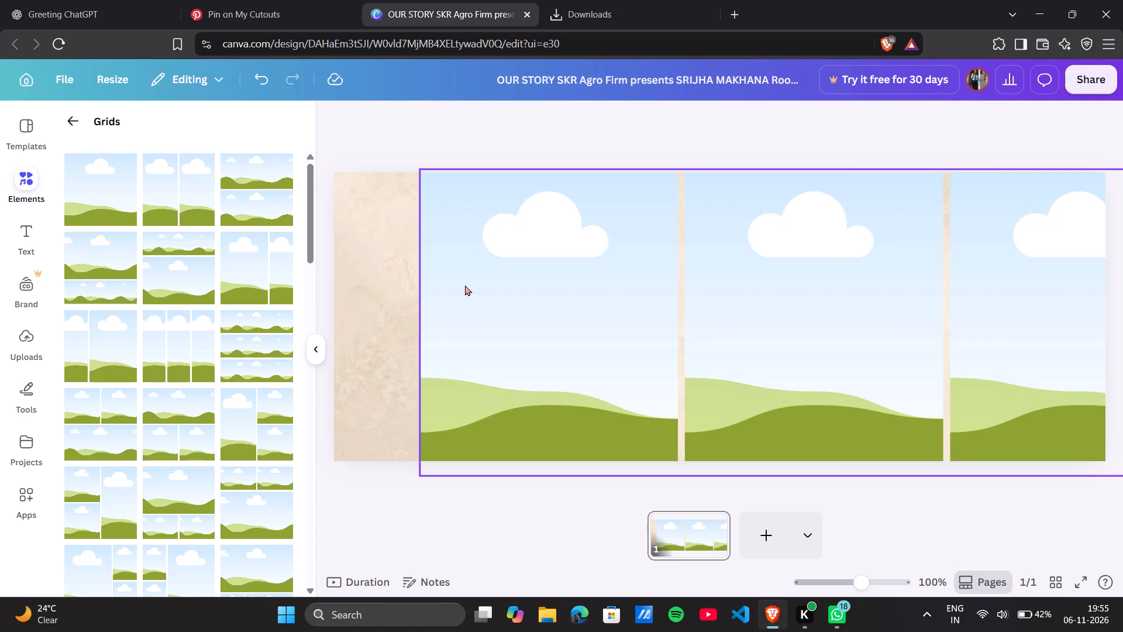
Delete the cream floral background image behind the three-column grid.
{"action": "left_click", "coordinate": [390, 290]}
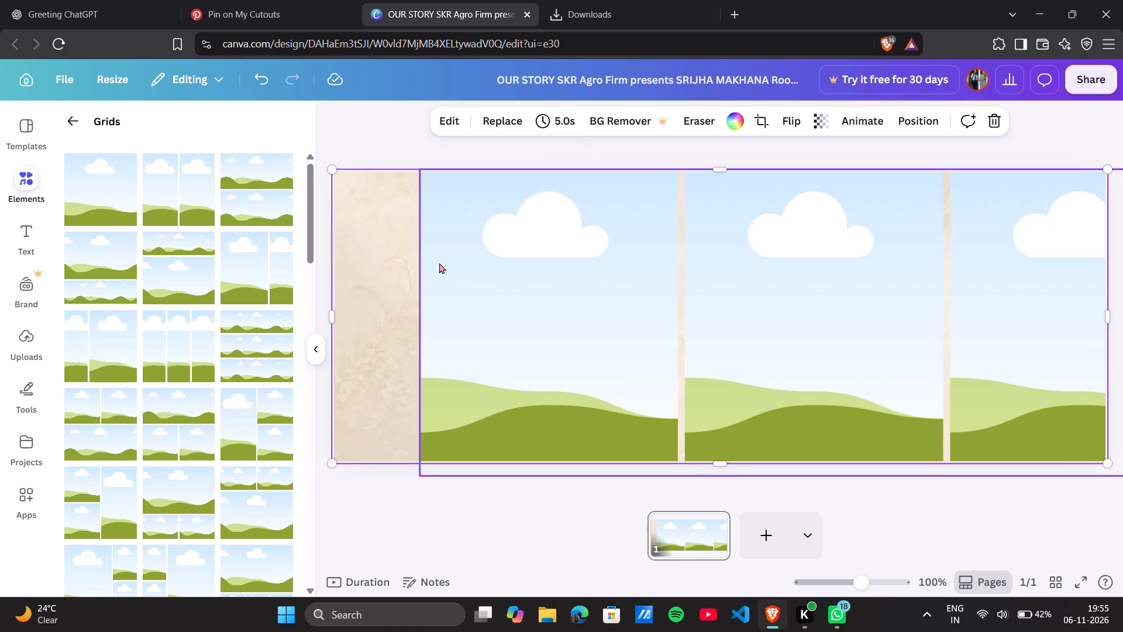
{"action": "left_click", "coordinate": [390, 282]}
{"action": "left_click", "coordinate": [390, 282]}
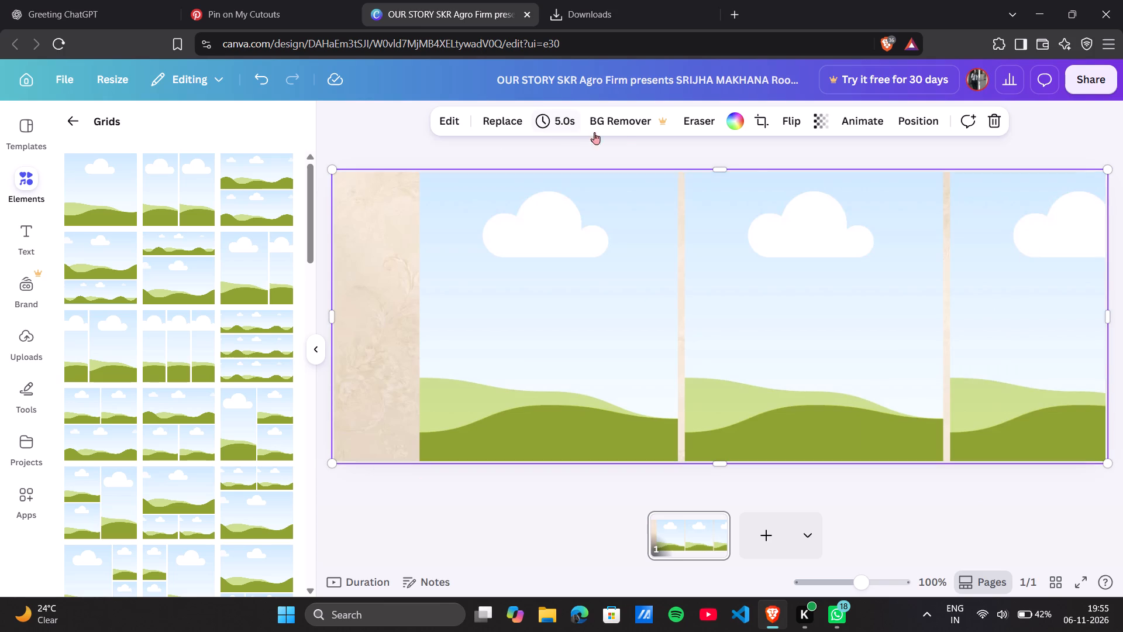
{"action": "left_click", "coordinate": [991, 129]}
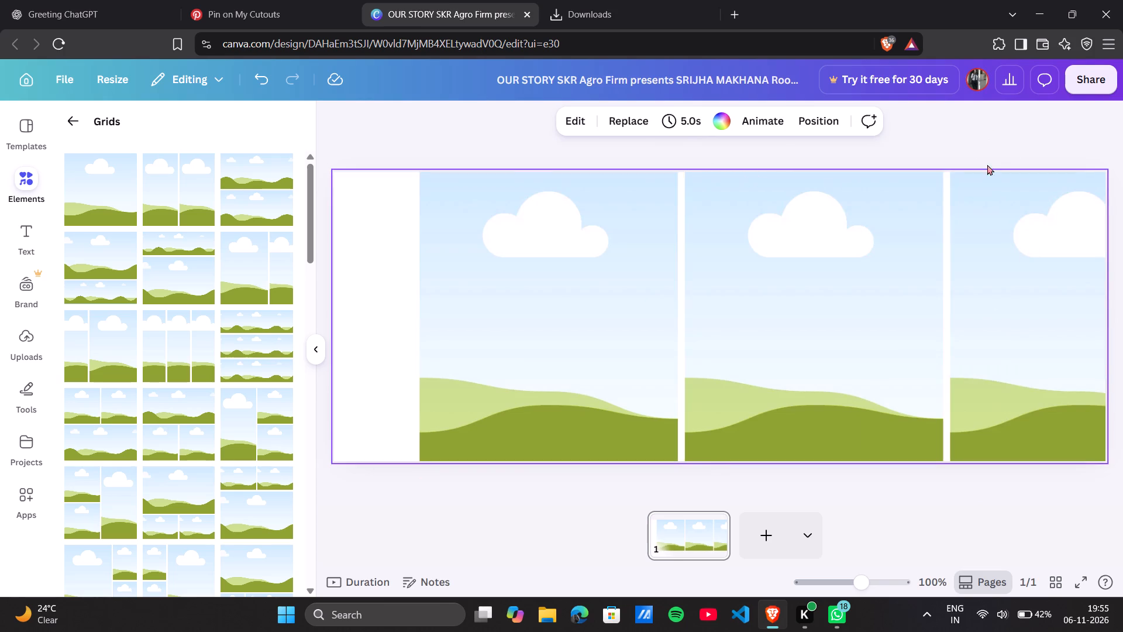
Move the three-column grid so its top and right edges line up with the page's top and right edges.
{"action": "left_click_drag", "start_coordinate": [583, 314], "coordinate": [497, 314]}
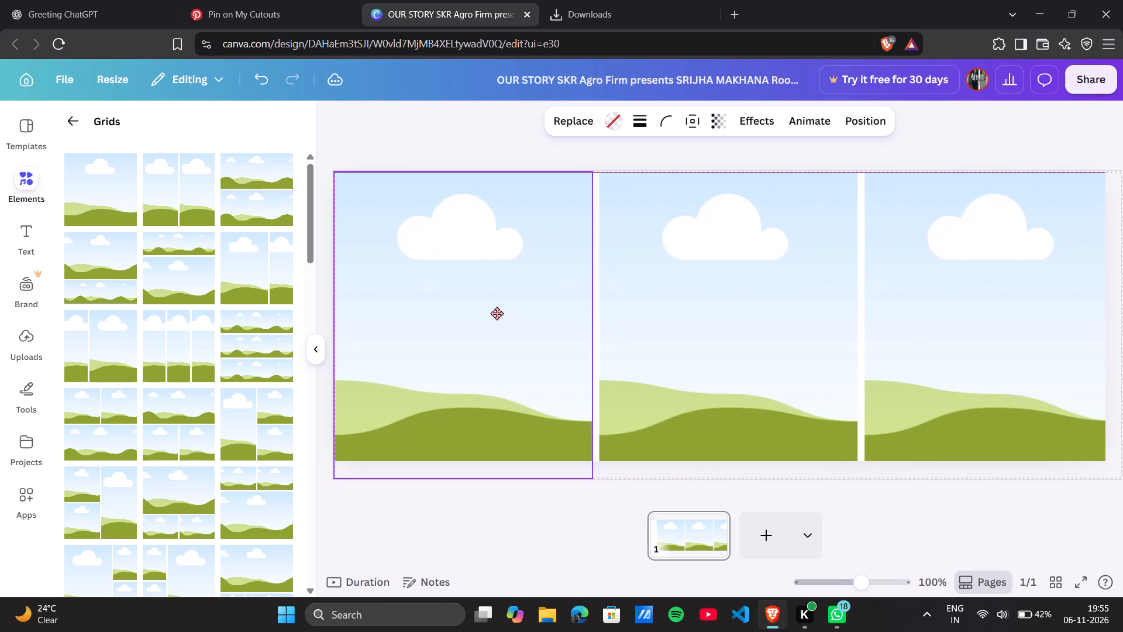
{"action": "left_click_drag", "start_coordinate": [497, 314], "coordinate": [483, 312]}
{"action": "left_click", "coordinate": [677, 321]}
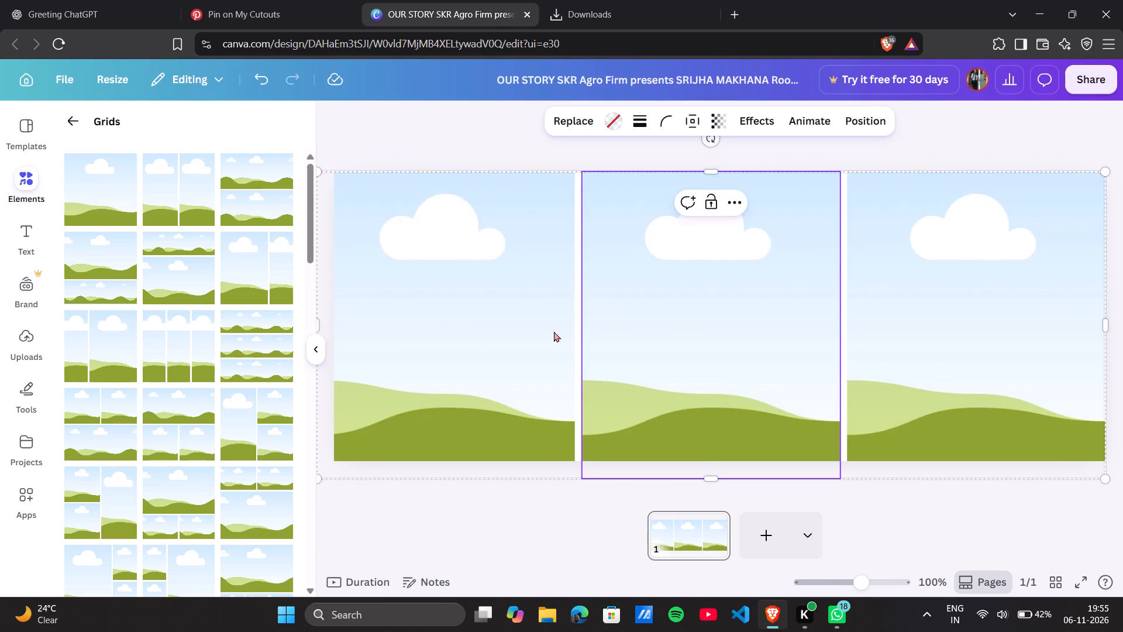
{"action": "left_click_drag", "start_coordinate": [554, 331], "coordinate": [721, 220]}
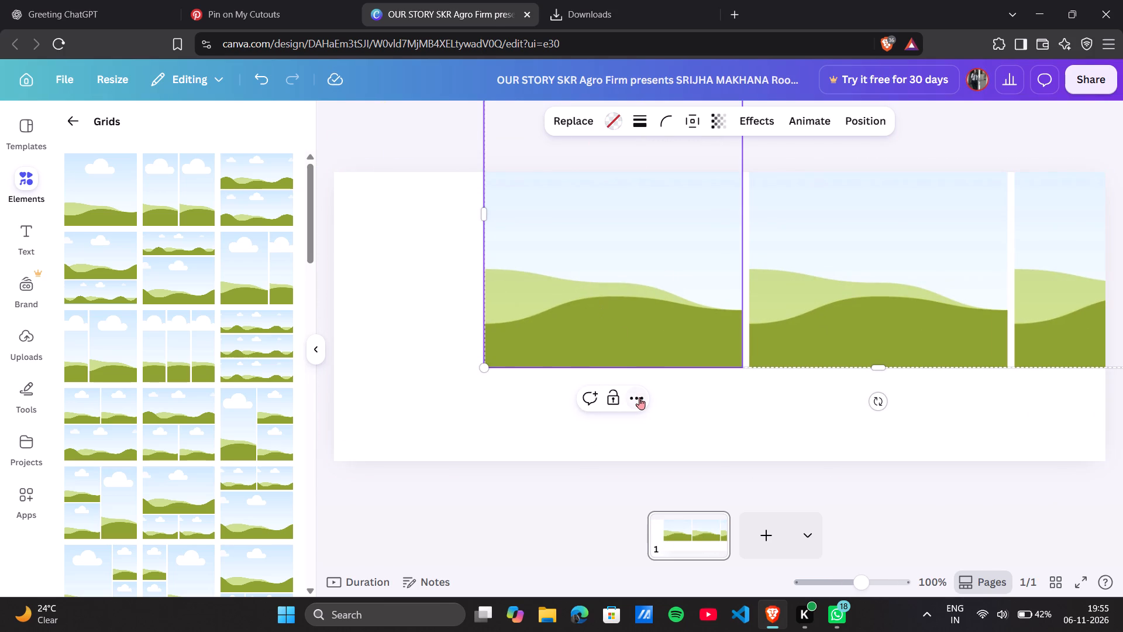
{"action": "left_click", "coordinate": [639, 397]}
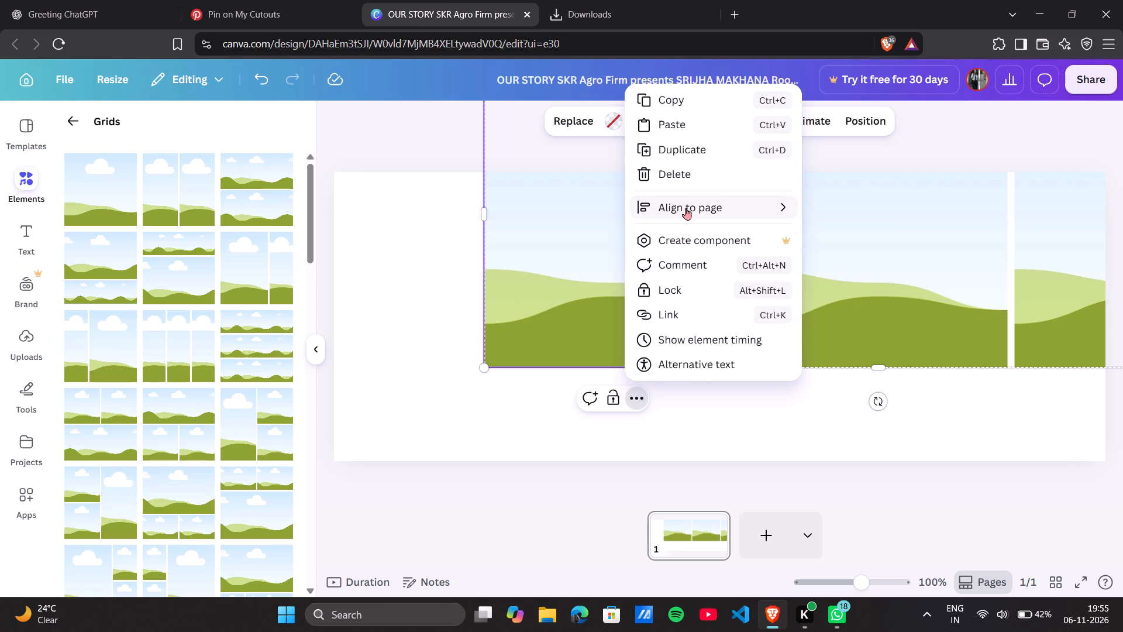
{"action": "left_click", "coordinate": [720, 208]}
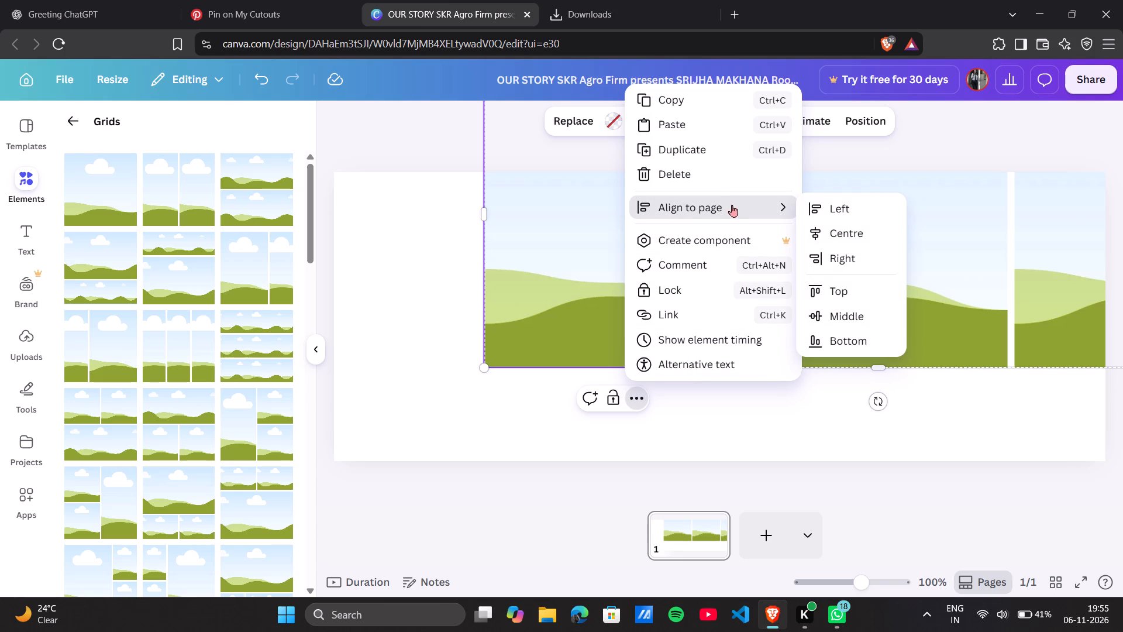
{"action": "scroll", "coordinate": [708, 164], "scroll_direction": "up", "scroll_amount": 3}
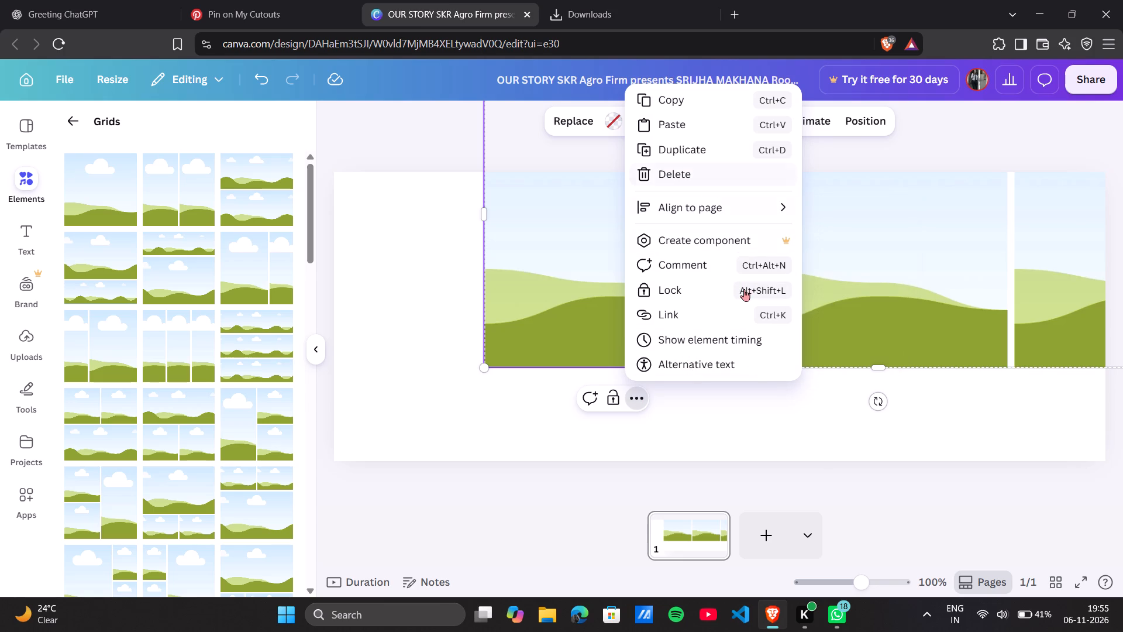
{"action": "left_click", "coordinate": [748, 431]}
Align the three-column grid with the page's bottom-right corner and shrink it from its top-left corner to fit the page exactly.
{"action": "left_click_drag", "start_coordinate": [643, 313], "coordinate": [573, 332]}
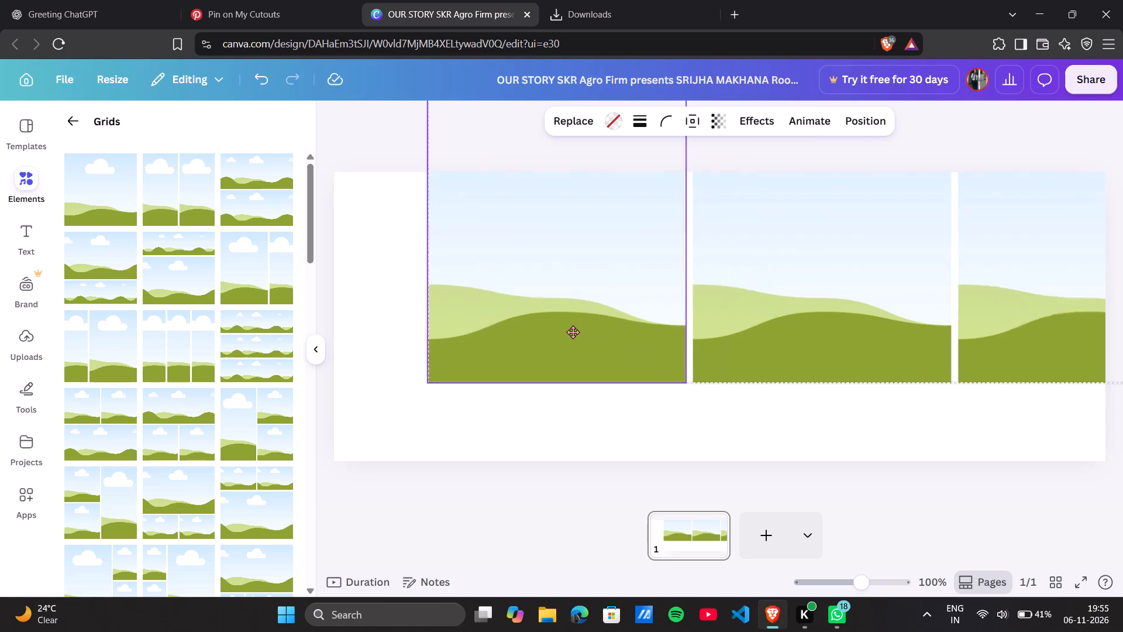
{"action": "left_click_drag", "start_coordinate": [573, 332], "coordinate": [463, 410]}
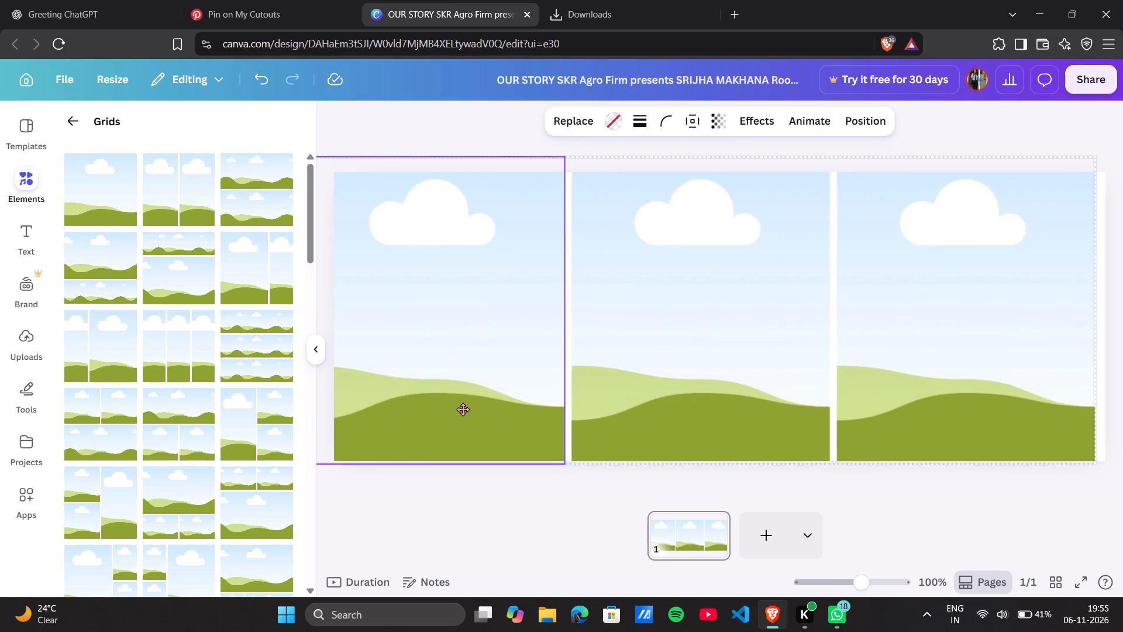
{"action": "left_click_drag", "start_coordinate": [463, 410], "coordinate": [471, 408]}
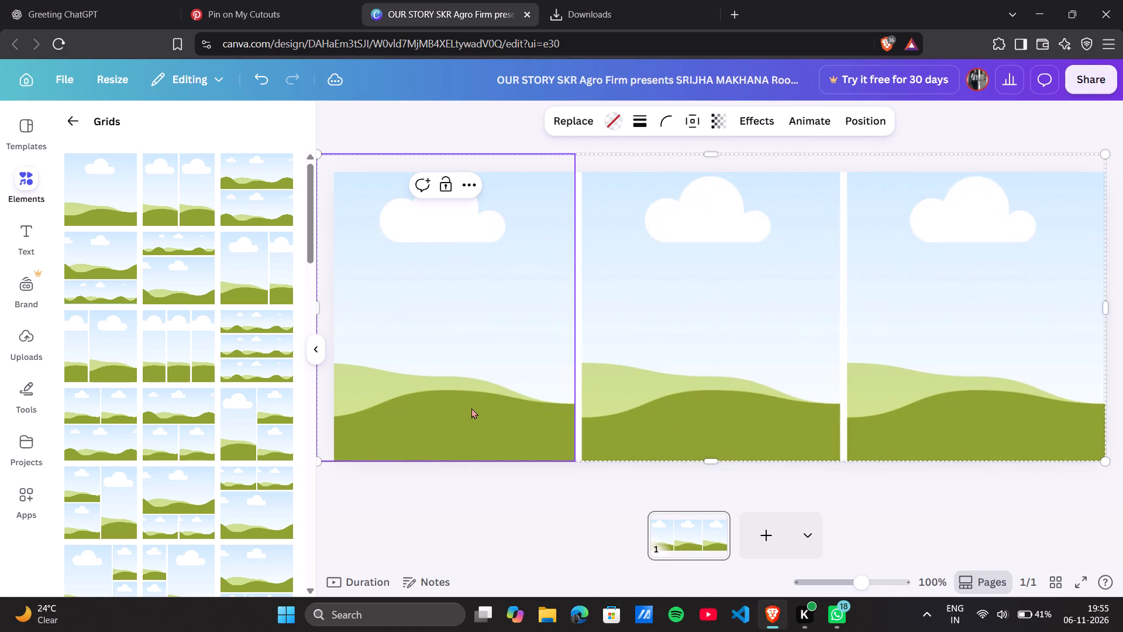
{"action": "left_click", "coordinate": [490, 521]}
{"action": "left_click", "coordinate": [549, 349]}
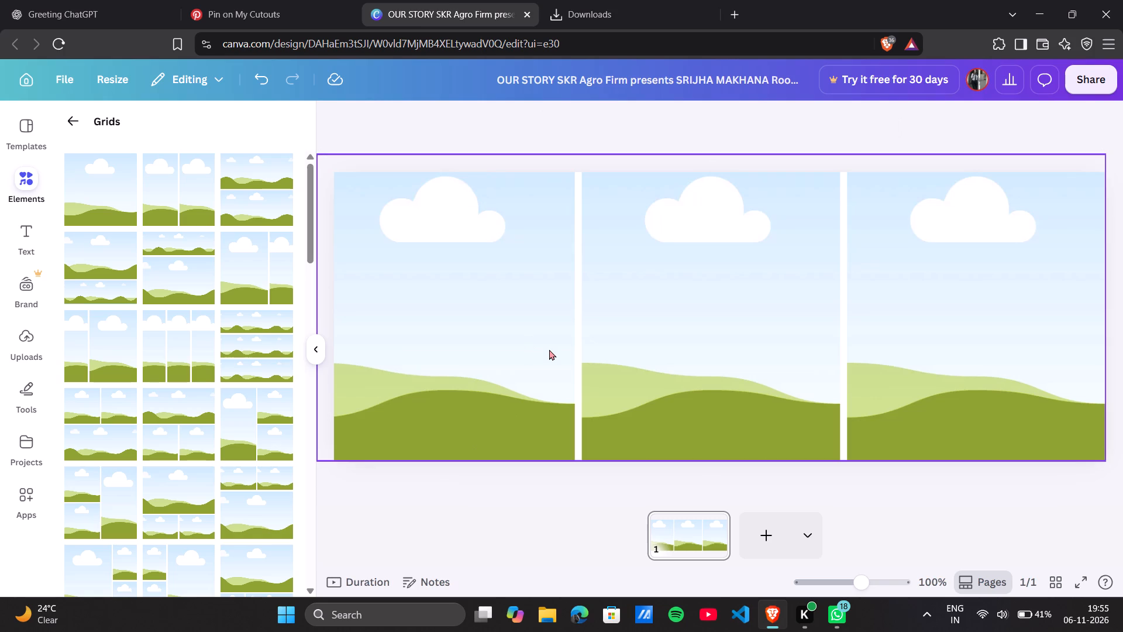
{"action": "left_click", "coordinate": [549, 354]}
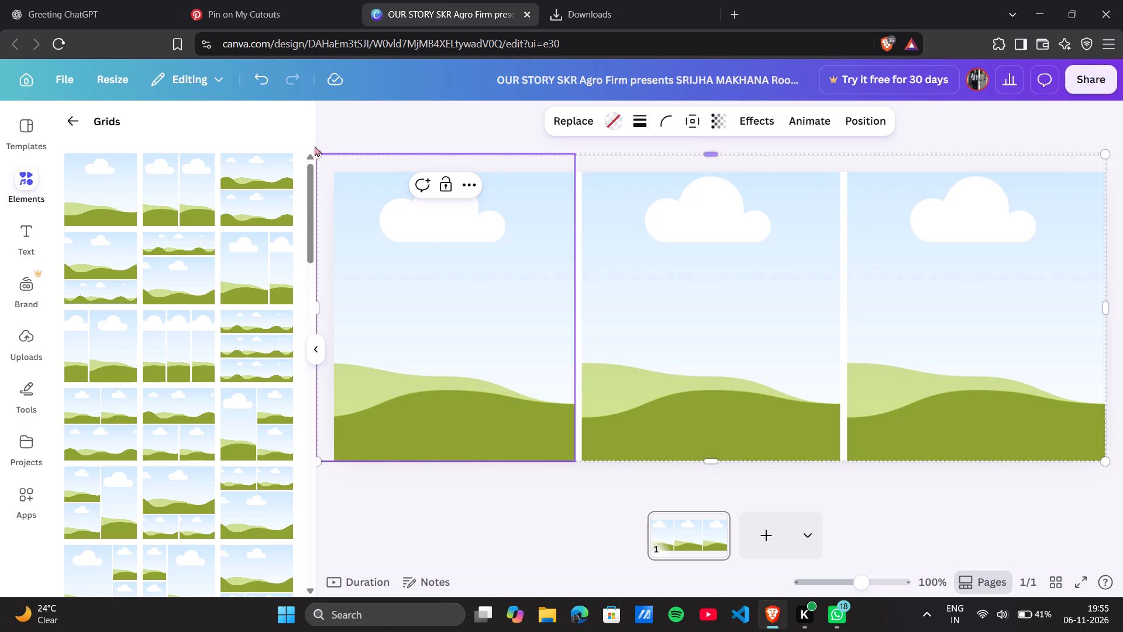
{"action": "left_click_drag", "start_coordinate": [319, 154], "coordinate": [336, 171]}
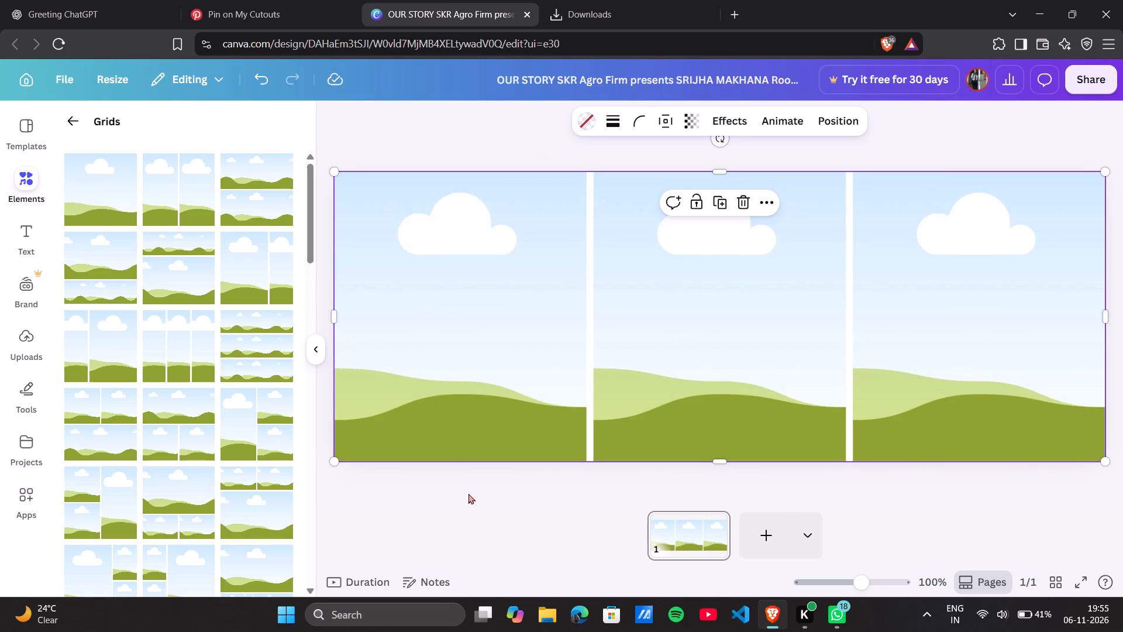
{"action": "left_click", "coordinate": [469, 493]}
{"action": "left_click", "coordinate": [507, 390]}
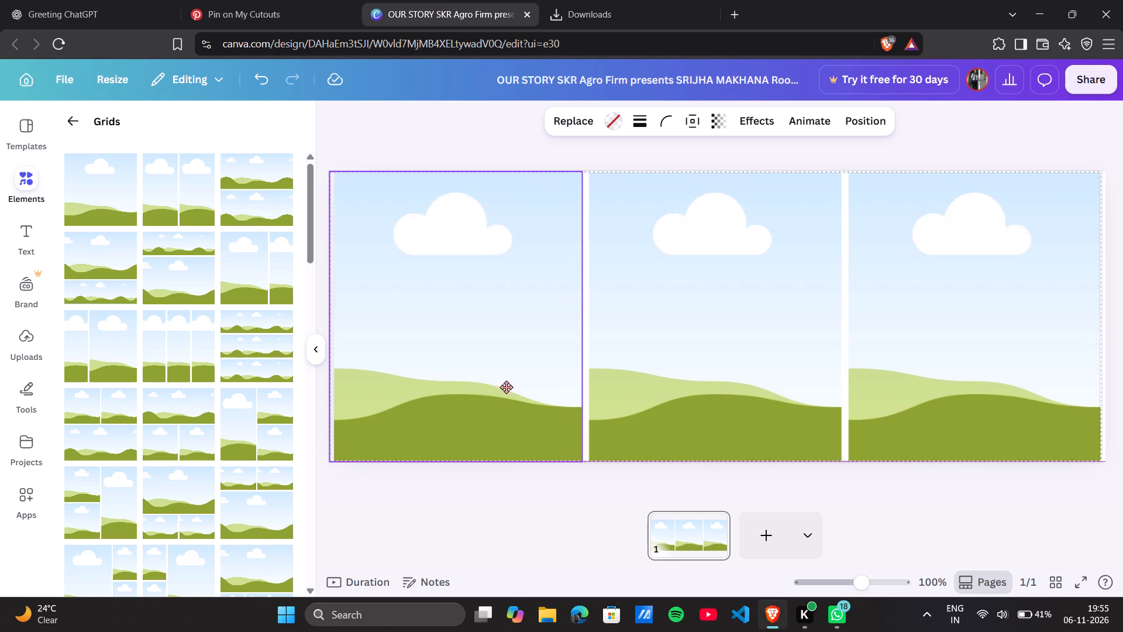
{"action": "left_click", "coordinate": [496, 524]}
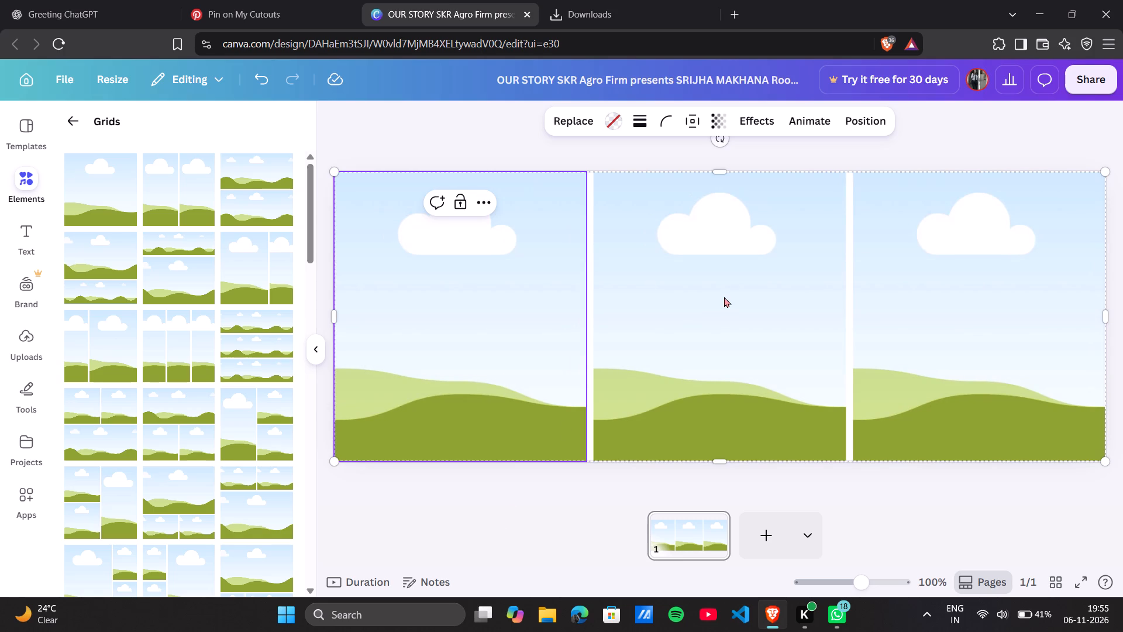
Show all uploaded images by clearing the "golden border" search from the uploads.
{"action": "left_click", "coordinate": [724, 297]}
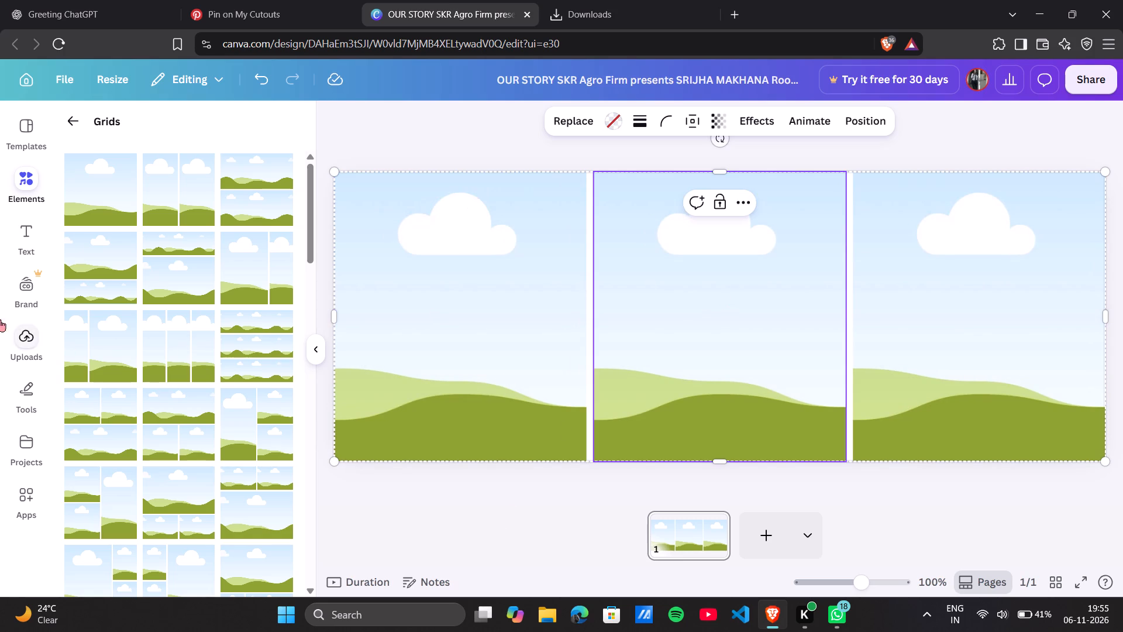
{"action": "left_click", "coordinate": [12, 339]}
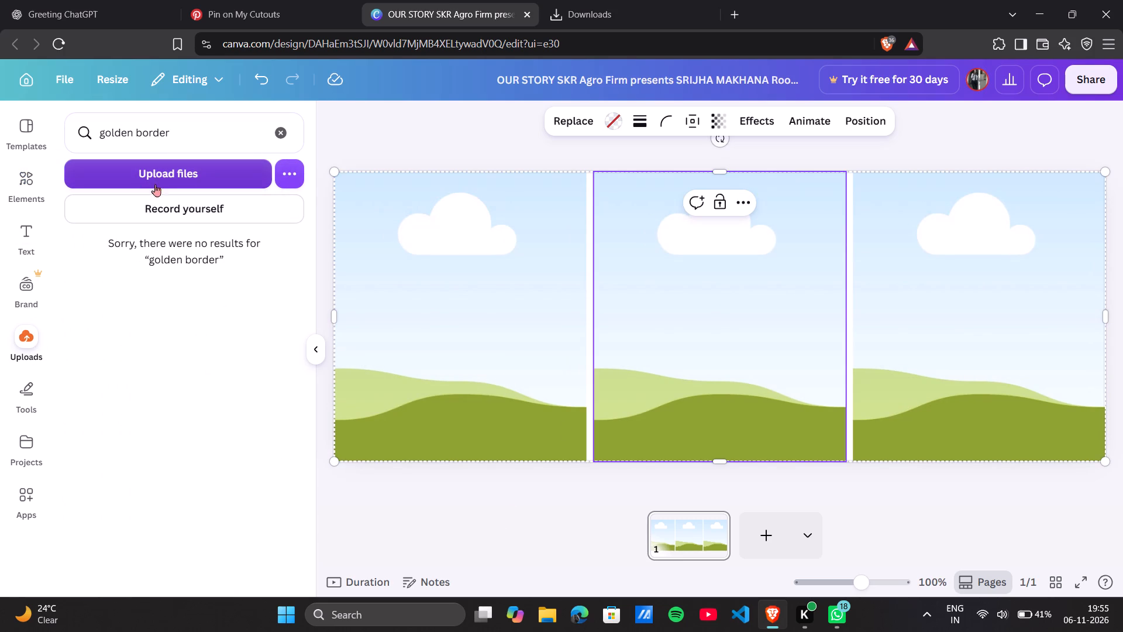
{"action": "left_click", "coordinate": [17, 357]}
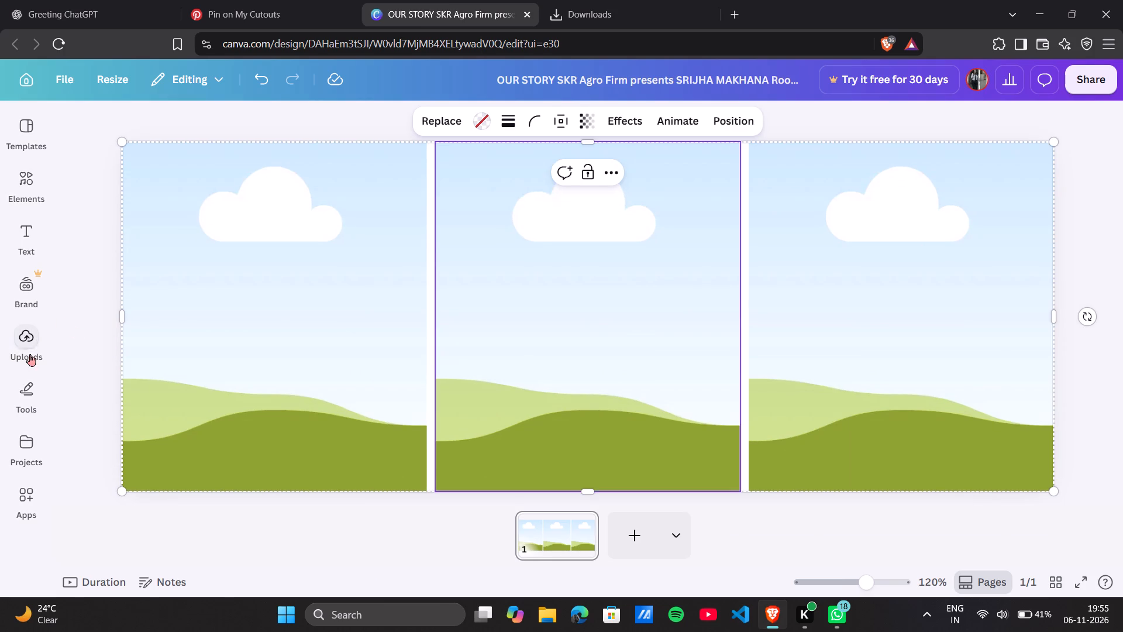
{"action": "left_click", "coordinate": [16, 350]}
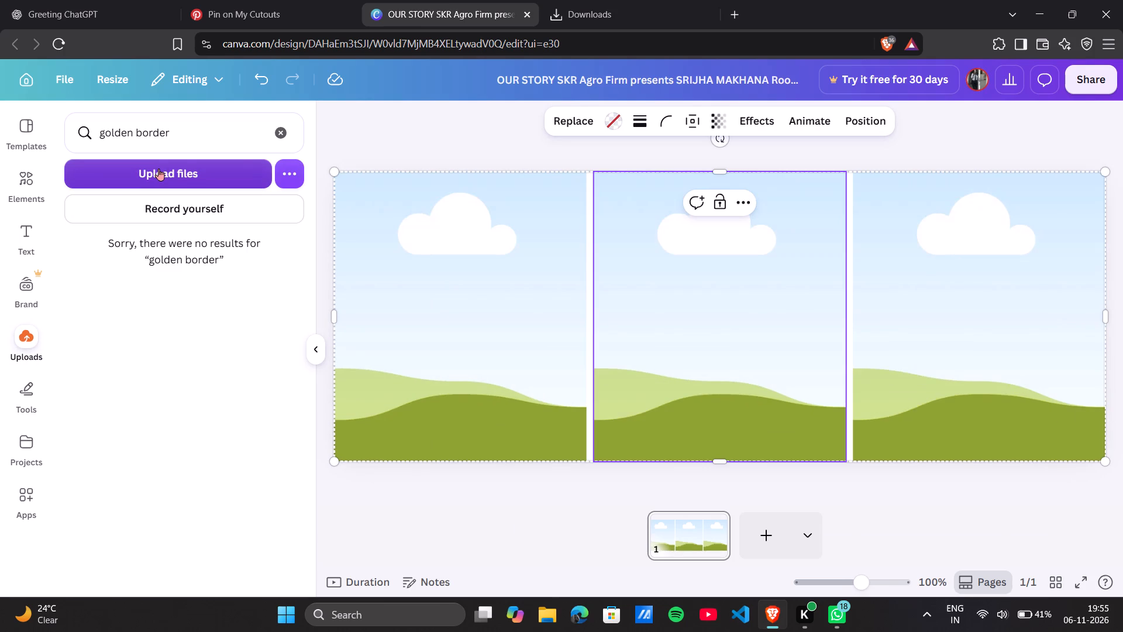
{"action": "left_click", "coordinate": [283, 135]}
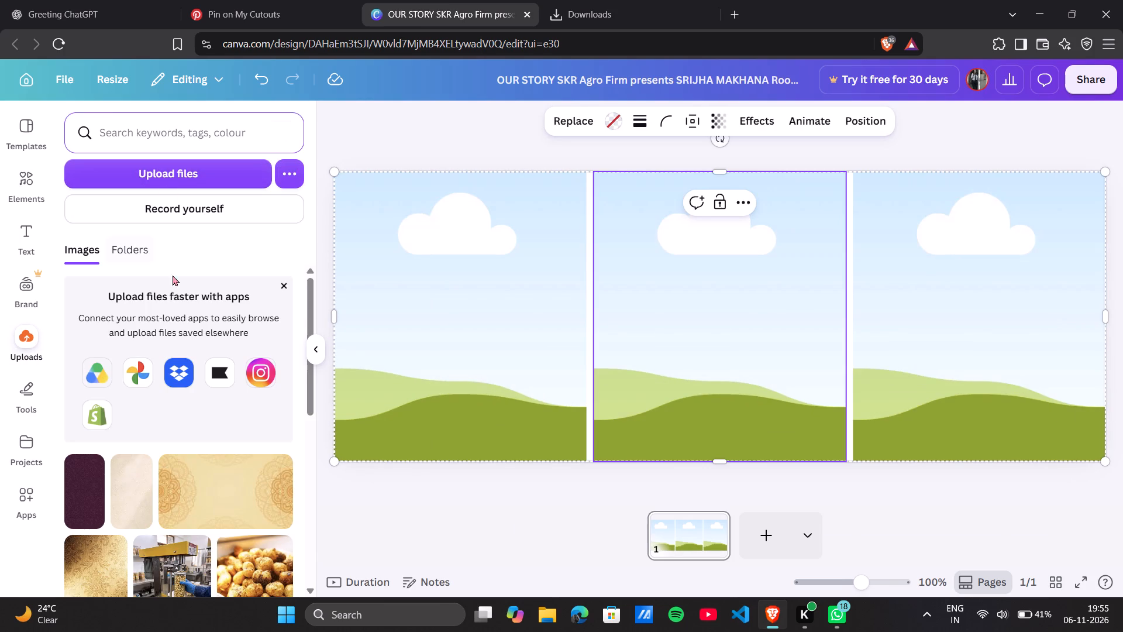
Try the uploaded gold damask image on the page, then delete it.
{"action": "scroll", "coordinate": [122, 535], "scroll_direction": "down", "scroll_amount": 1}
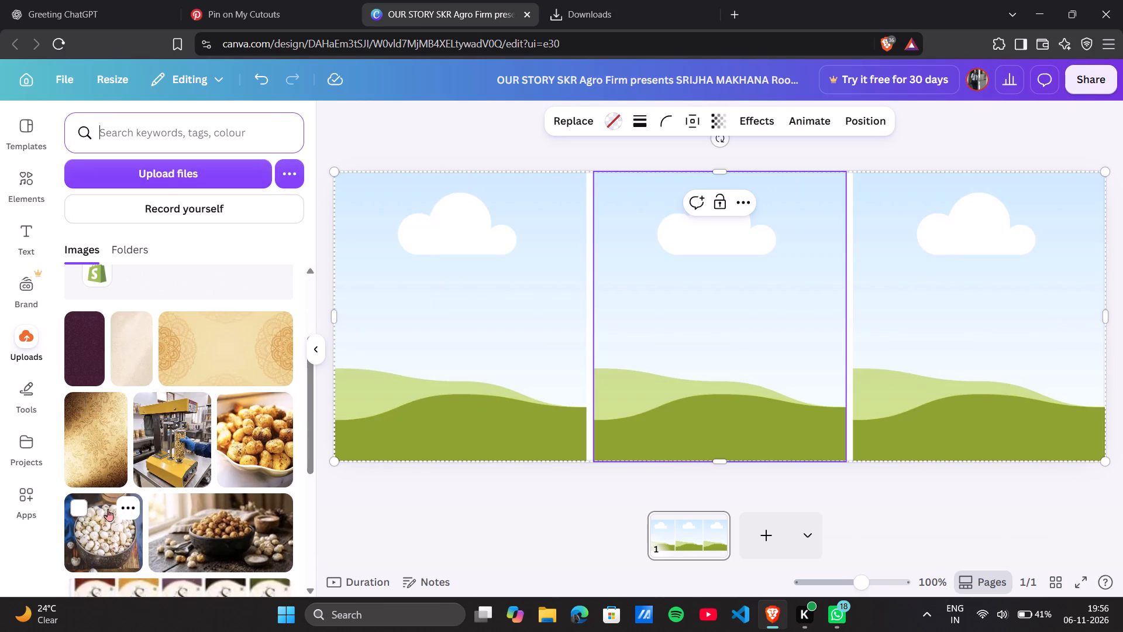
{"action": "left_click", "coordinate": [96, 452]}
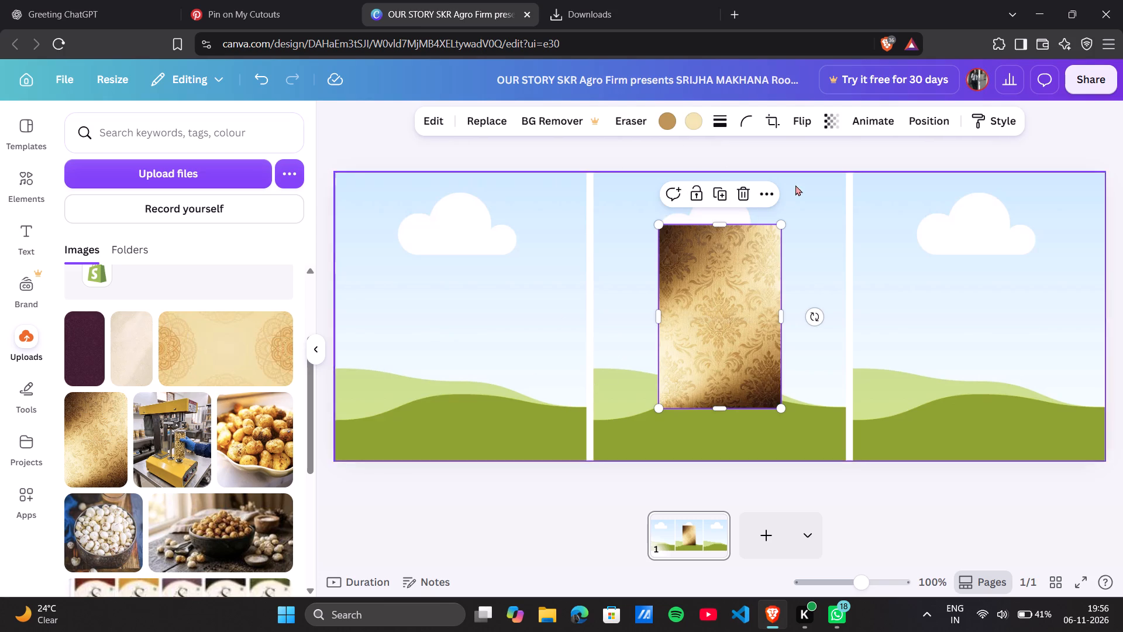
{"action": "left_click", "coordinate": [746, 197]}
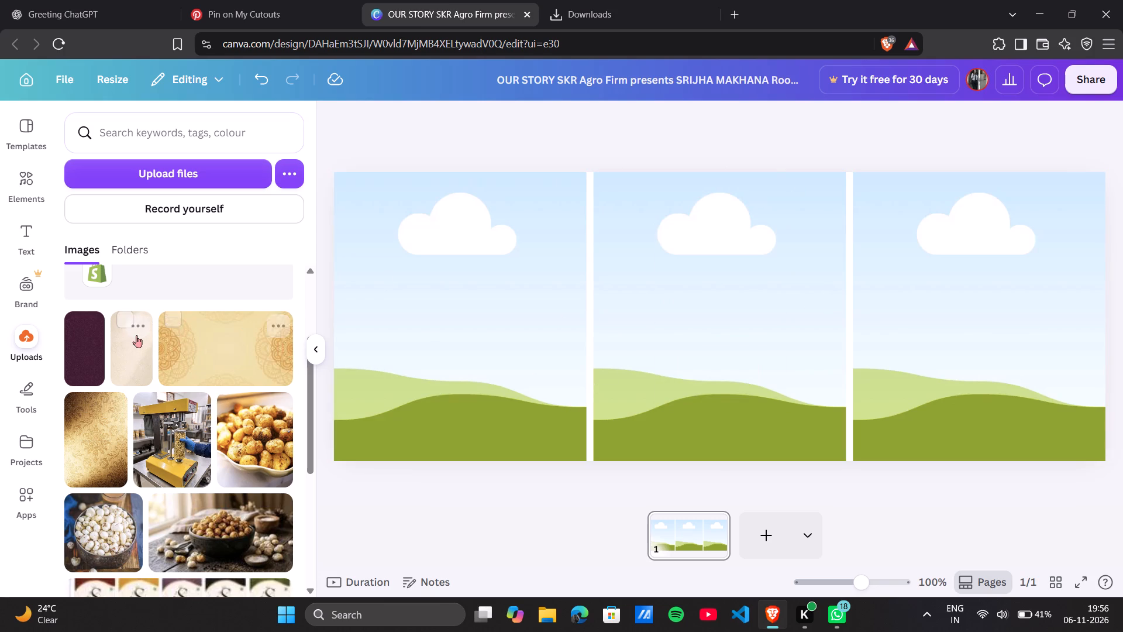
Add the uploaded cream texture image to the page and set it as the page background.
{"action": "left_click", "coordinate": [129, 338]}
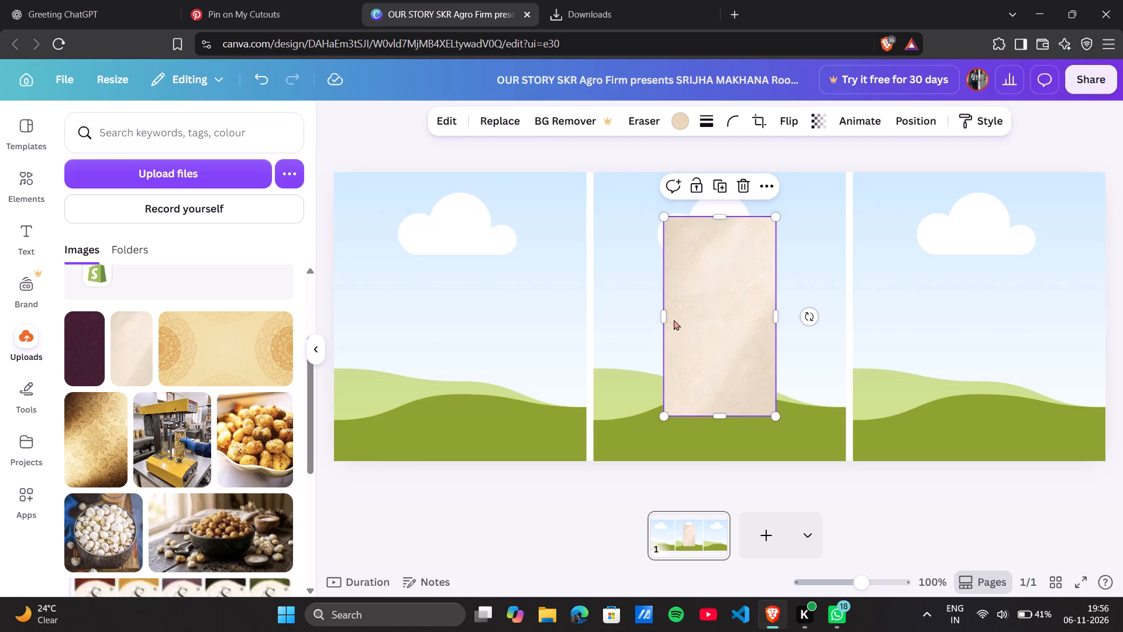
{"action": "left_click", "coordinate": [766, 190]}
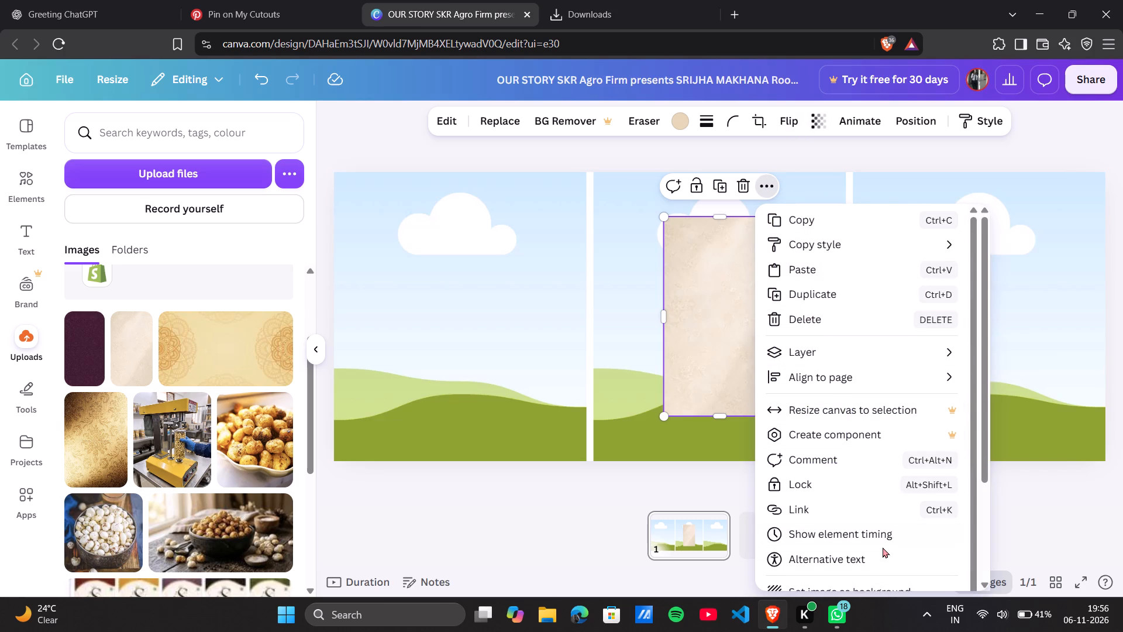
{"action": "scroll", "coordinate": [883, 547], "scroll_direction": "down", "scroll_amount": 3}
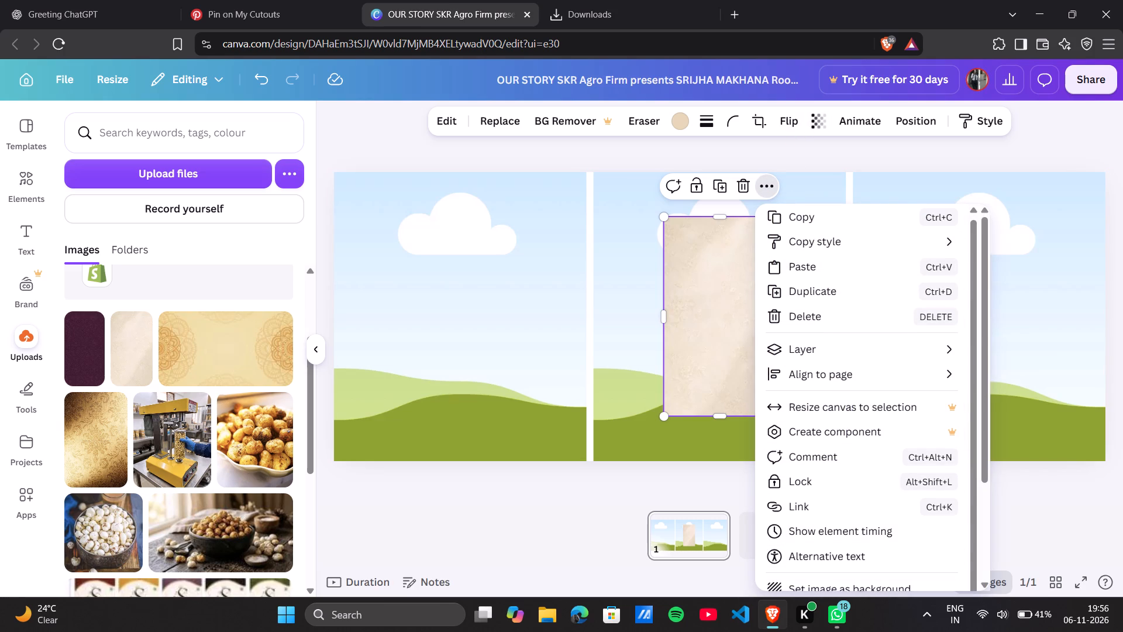
{"action": "left_click", "coordinate": [864, 587]}
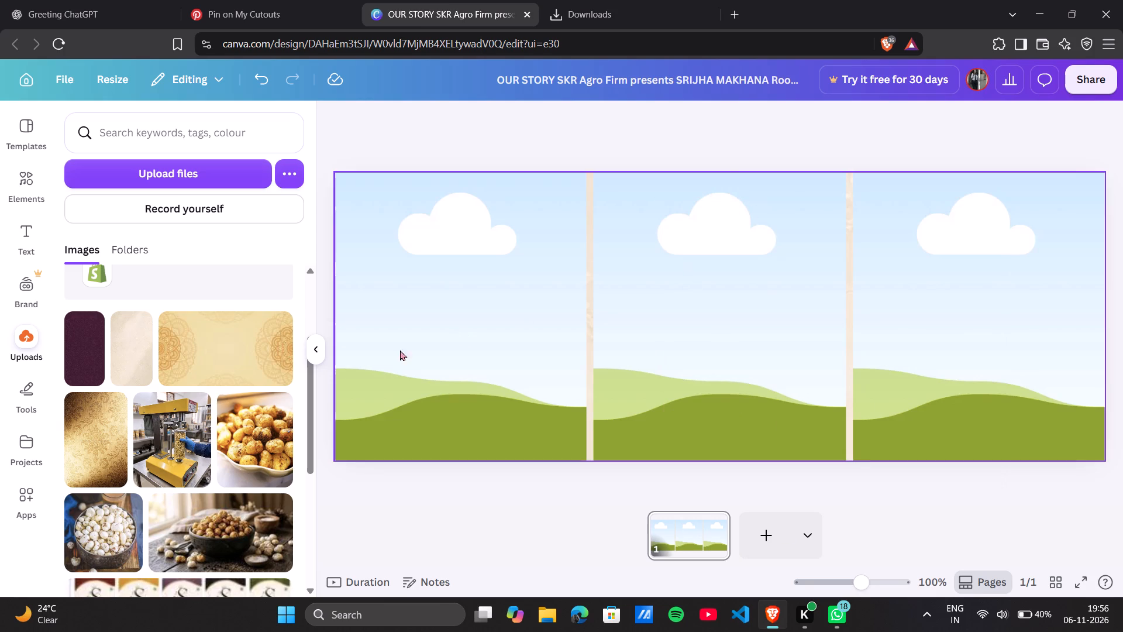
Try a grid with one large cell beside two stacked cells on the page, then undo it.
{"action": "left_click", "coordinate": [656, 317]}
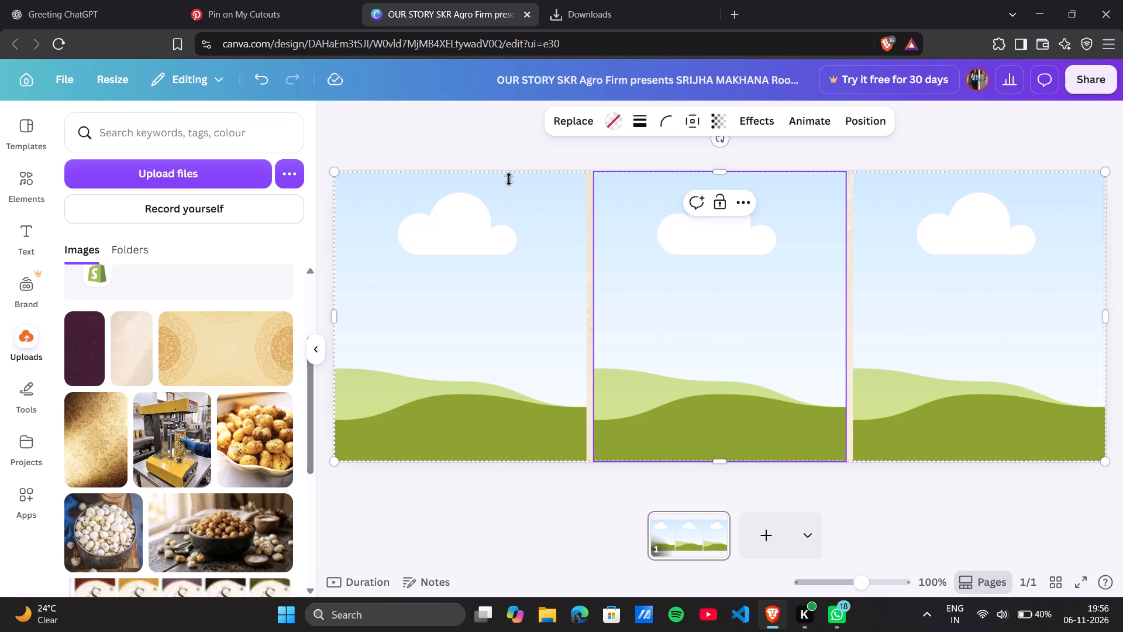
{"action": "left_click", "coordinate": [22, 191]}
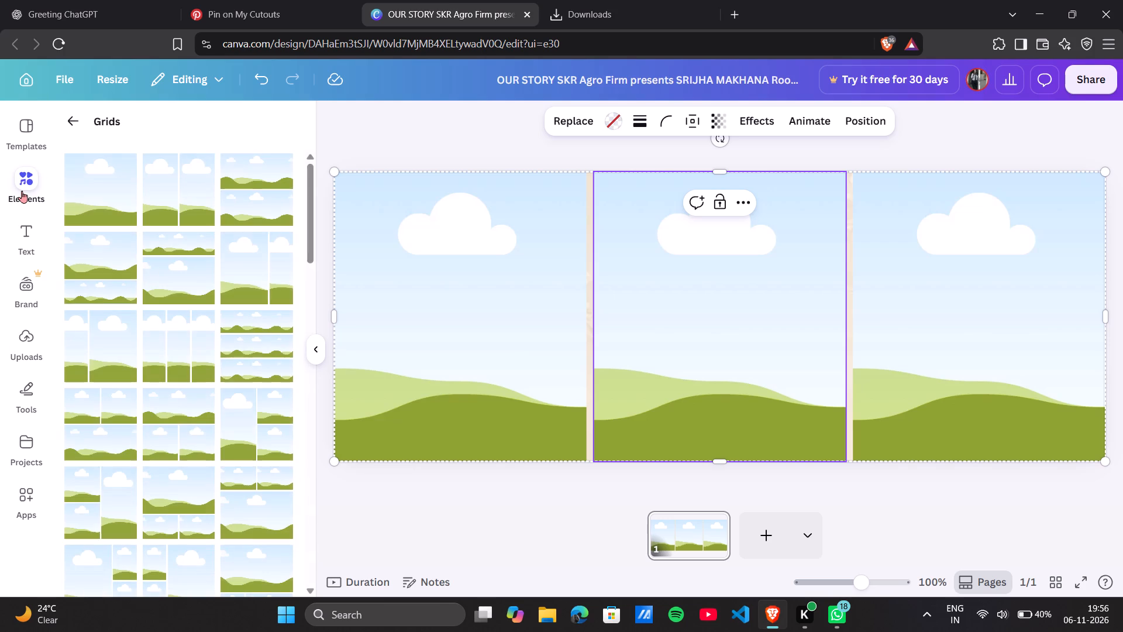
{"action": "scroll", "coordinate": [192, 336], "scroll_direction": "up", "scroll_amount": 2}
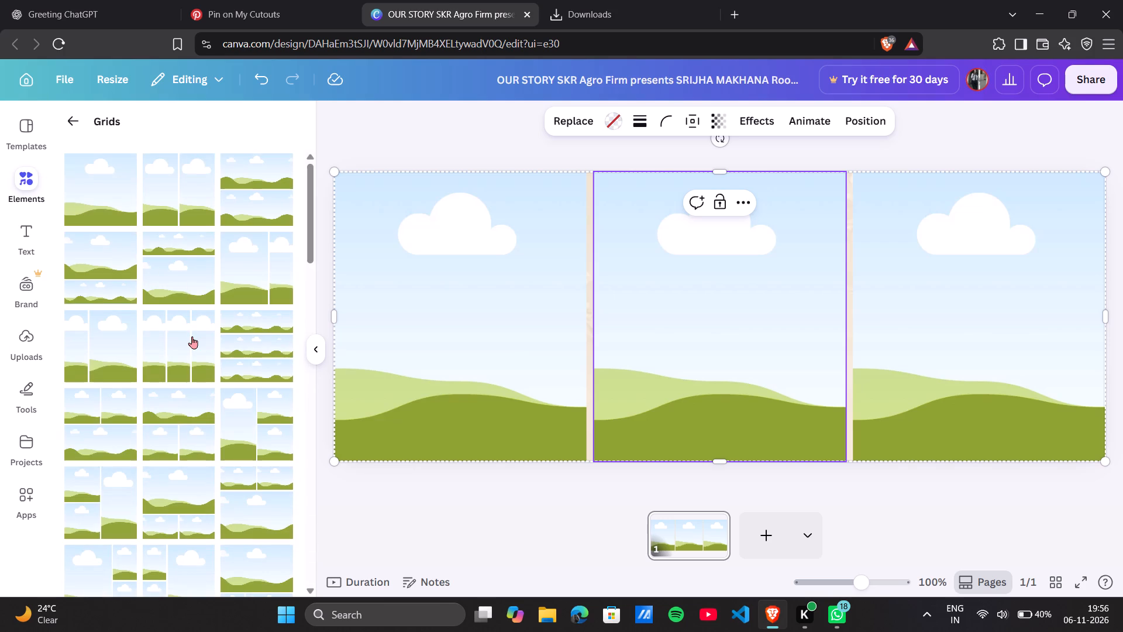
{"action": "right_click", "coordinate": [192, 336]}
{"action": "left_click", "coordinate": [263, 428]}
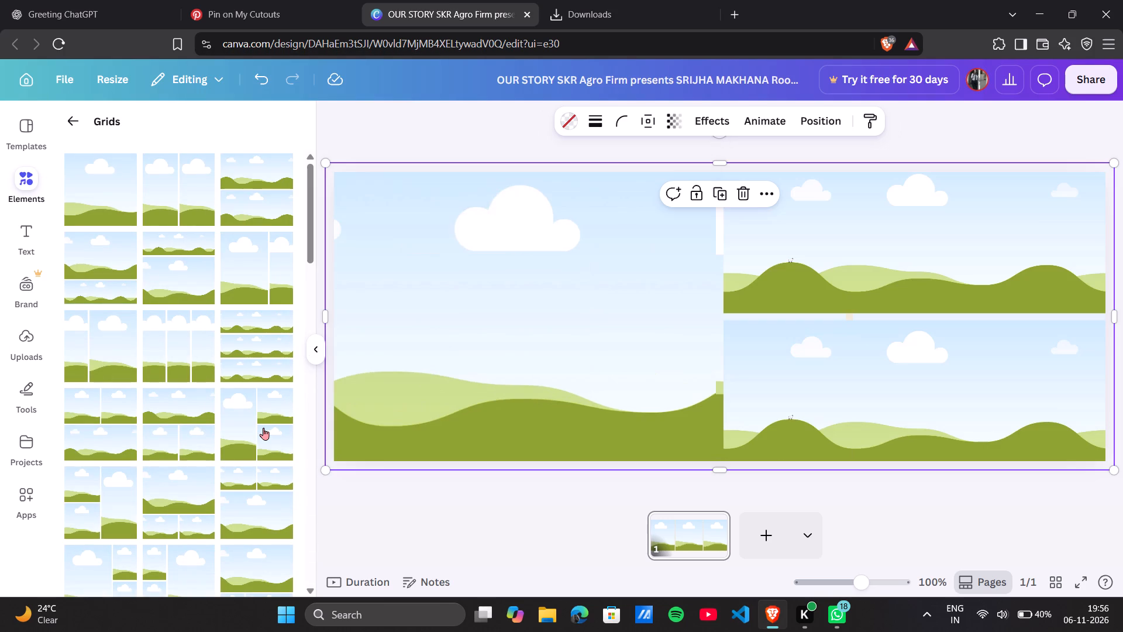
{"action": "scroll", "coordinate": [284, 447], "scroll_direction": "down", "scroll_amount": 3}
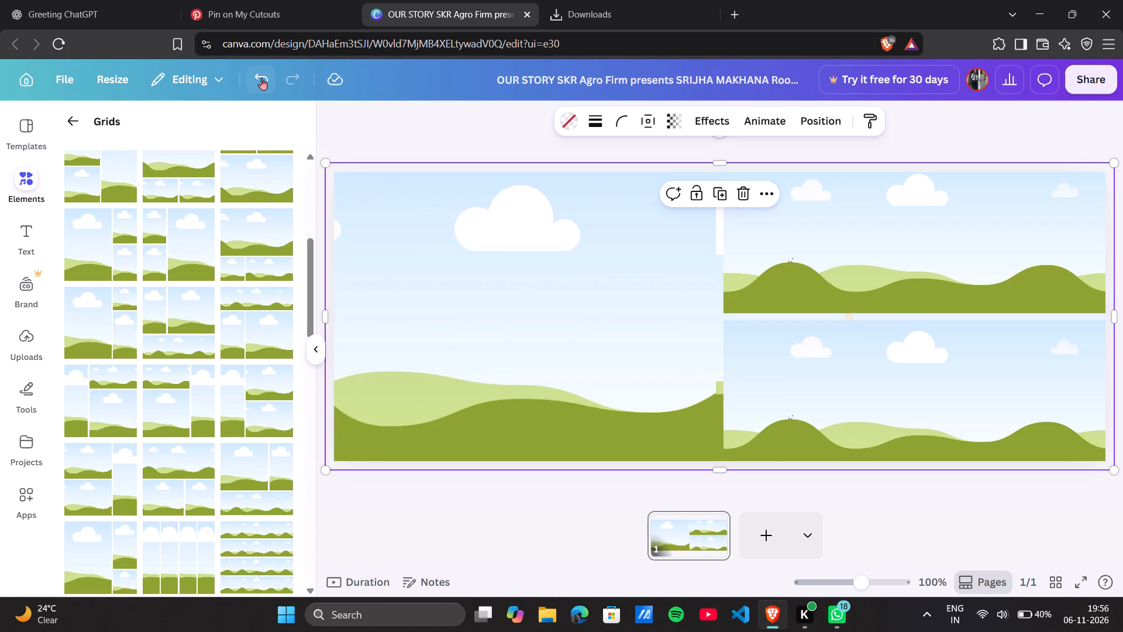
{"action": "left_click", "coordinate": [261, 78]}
Browse the grid collection for an alternative layout for the packaging panels.
{"action": "scroll", "coordinate": [278, 286], "scroll_direction": "down", "scroll_amount": 3}
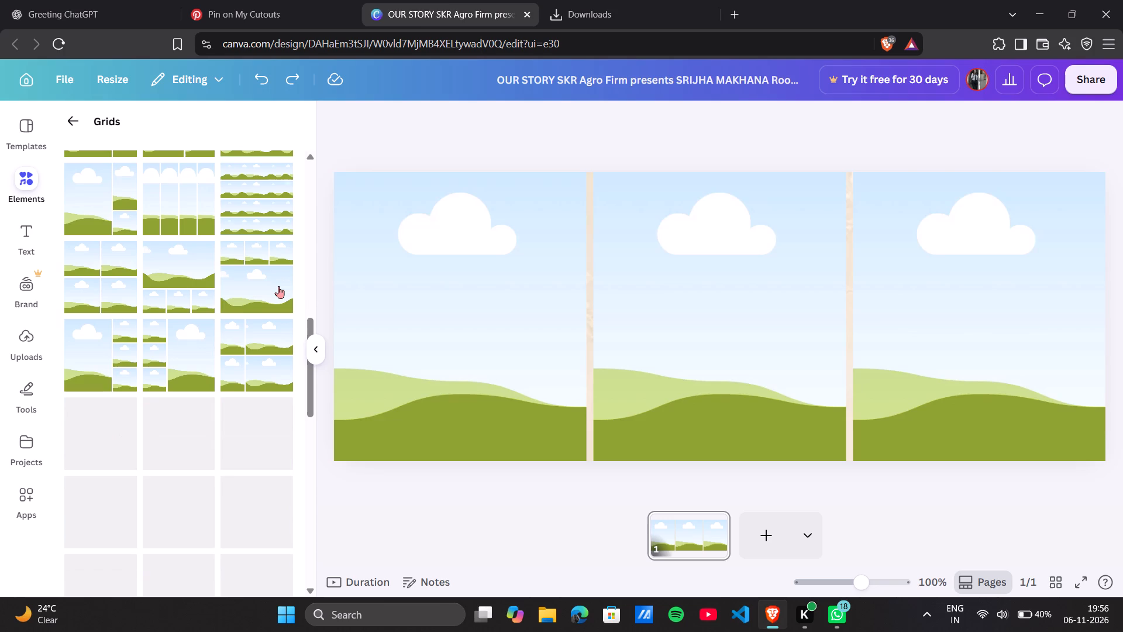
{"action": "scroll", "coordinate": [278, 286], "scroll_direction": "down", "scroll_amount": 4}
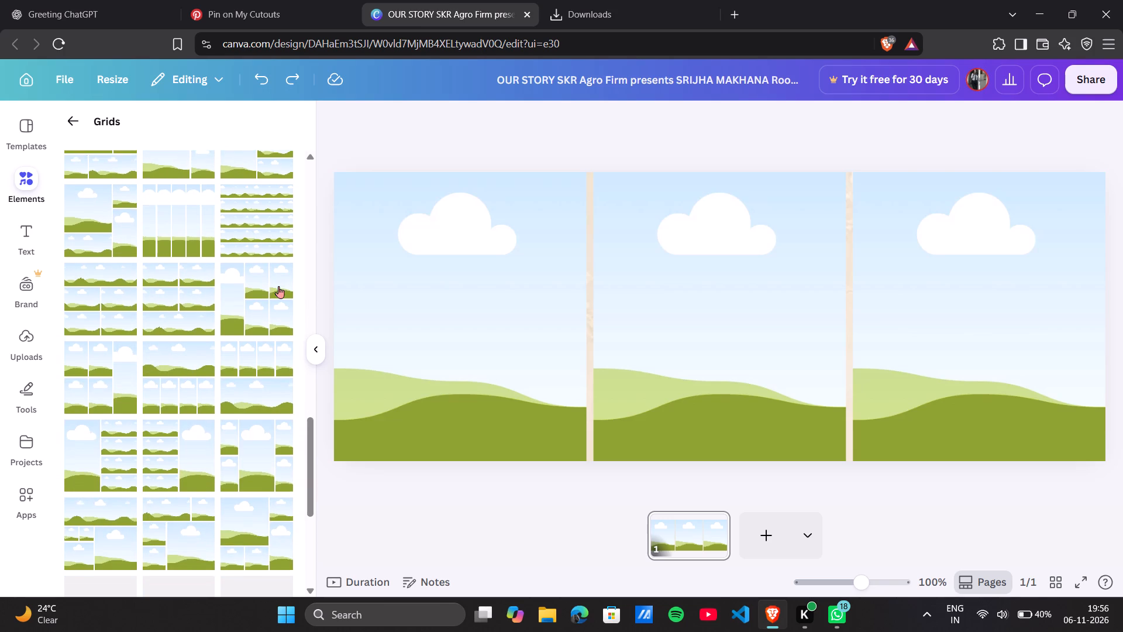
{"action": "scroll", "coordinate": [278, 286], "scroll_direction": "down", "scroll_amount": 4}
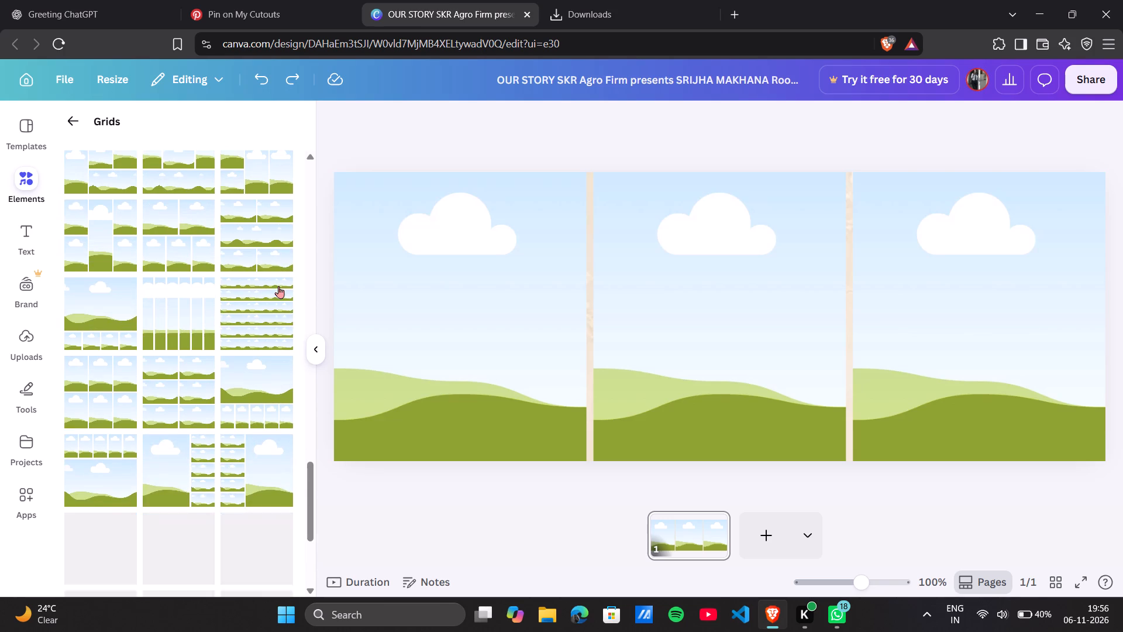
{"action": "scroll", "coordinate": [278, 286], "scroll_direction": "down", "scroll_amount": 5}
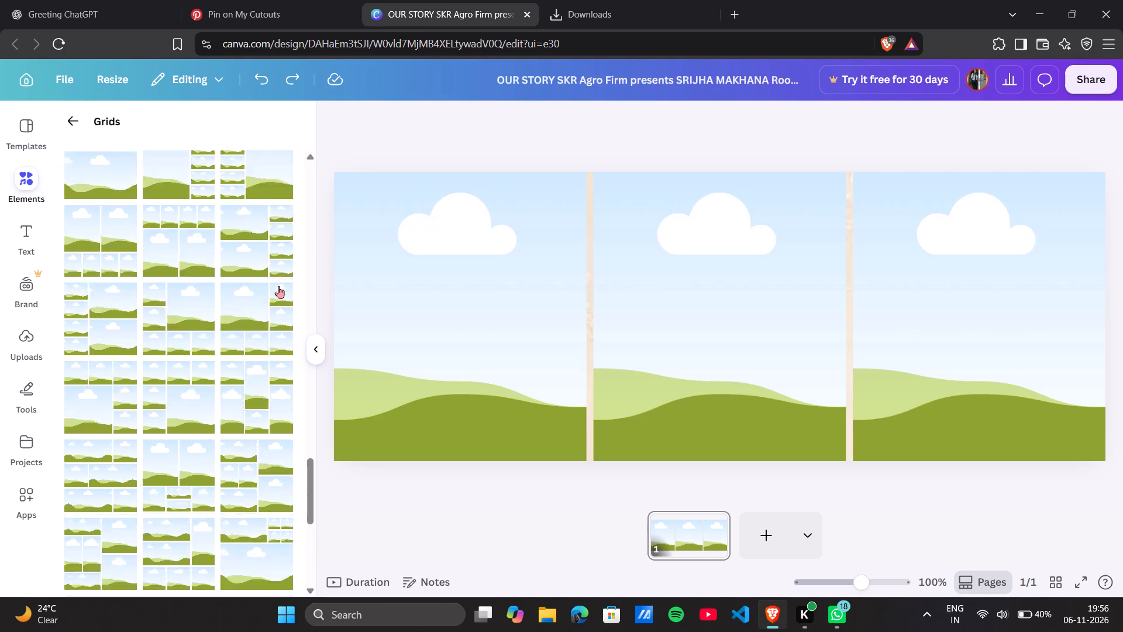
{"action": "scroll", "coordinate": [278, 286], "scroll_direction": "down", "scroll_amount": 8}
{"action": "scroll", "coordinate": [278, 286], "scroll_direction": "up", "scroll_amount": 3}
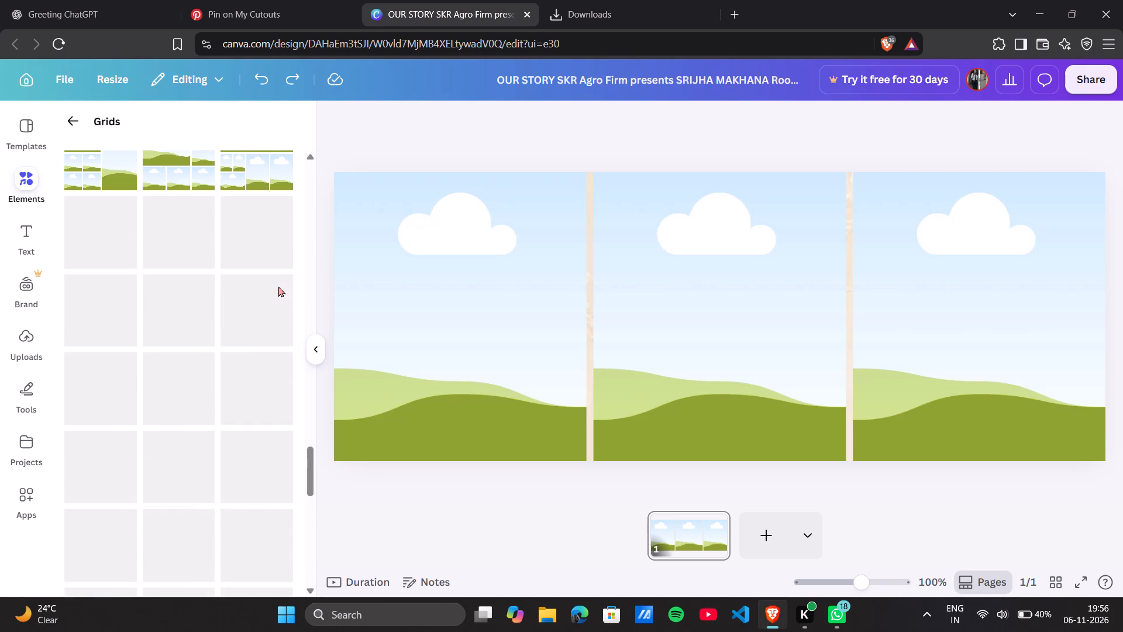
{"action": "scroll", "coordinate": [278, 286], "scroll_direction": "up", "scroll_amount": 12}
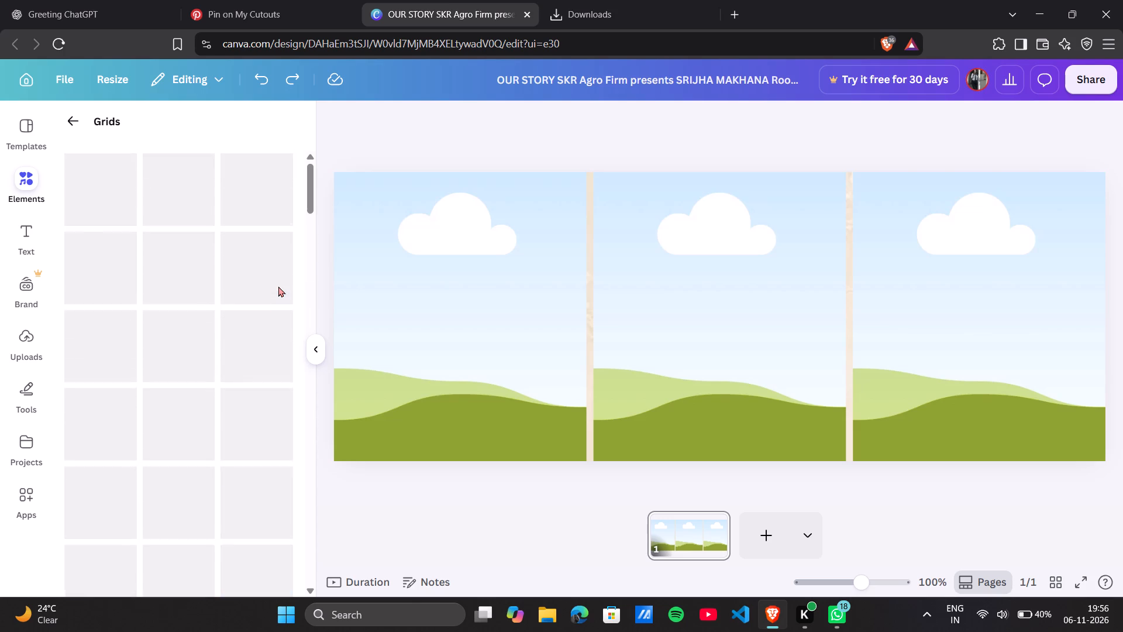
{"action": "scroll", "coordinate": [278, 286], "scroll_direction": "up", "scroll_amount": 7}
Delete the three-column grid from the page, keeping the cream background.
{"action": "left_click", "coordinate": [602, 305]}
{"action": "left_click", "coordinate": [545, 292]}
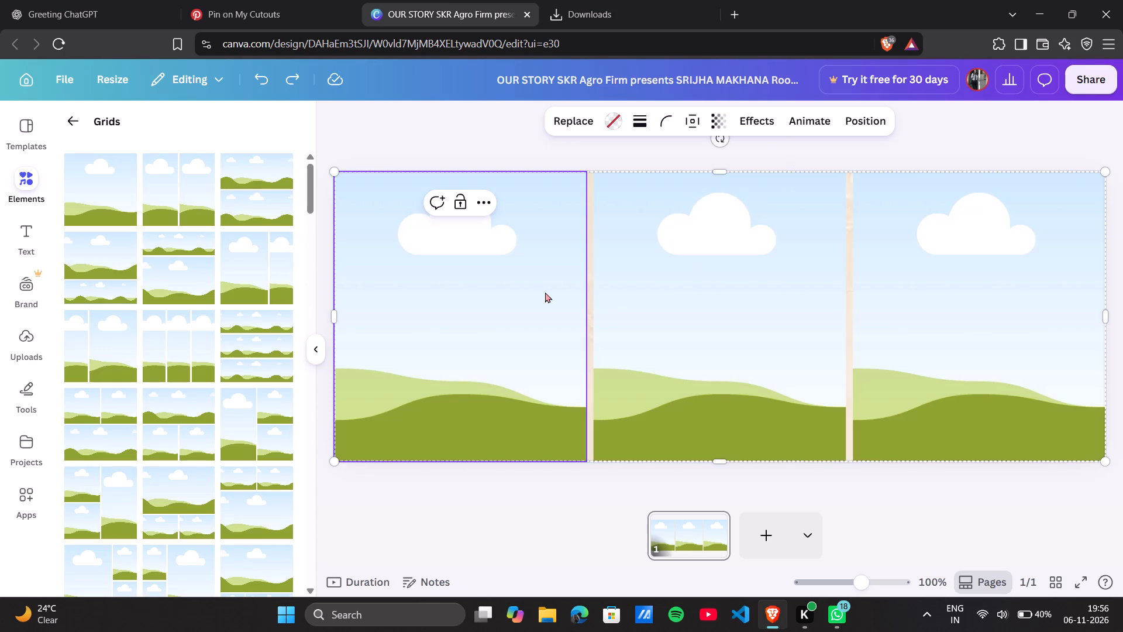
{"action": "left_click", "coordinate": [711, 296]}
{"action": "left_click", "coordinate": [745, 199]}
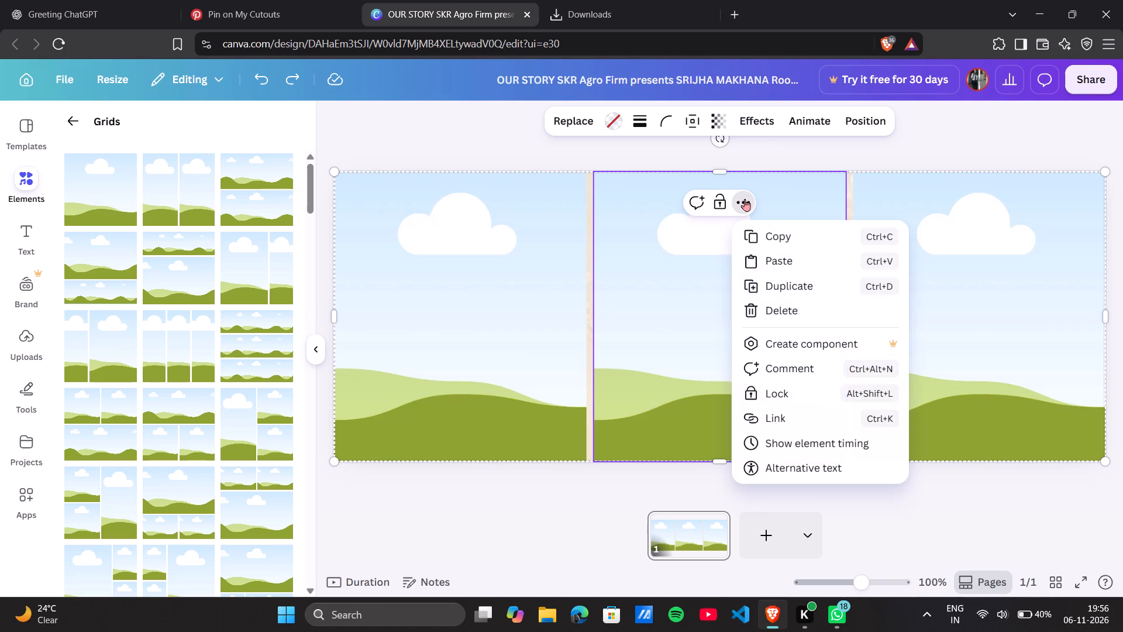
{"action": "left_click", "coordinate": [808, 301]}
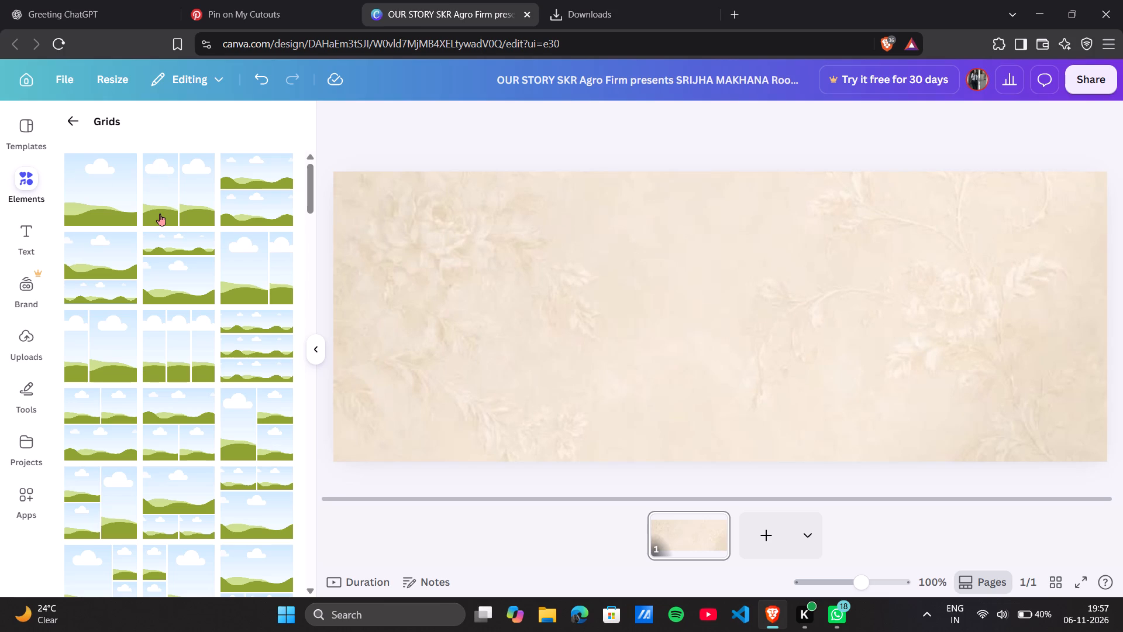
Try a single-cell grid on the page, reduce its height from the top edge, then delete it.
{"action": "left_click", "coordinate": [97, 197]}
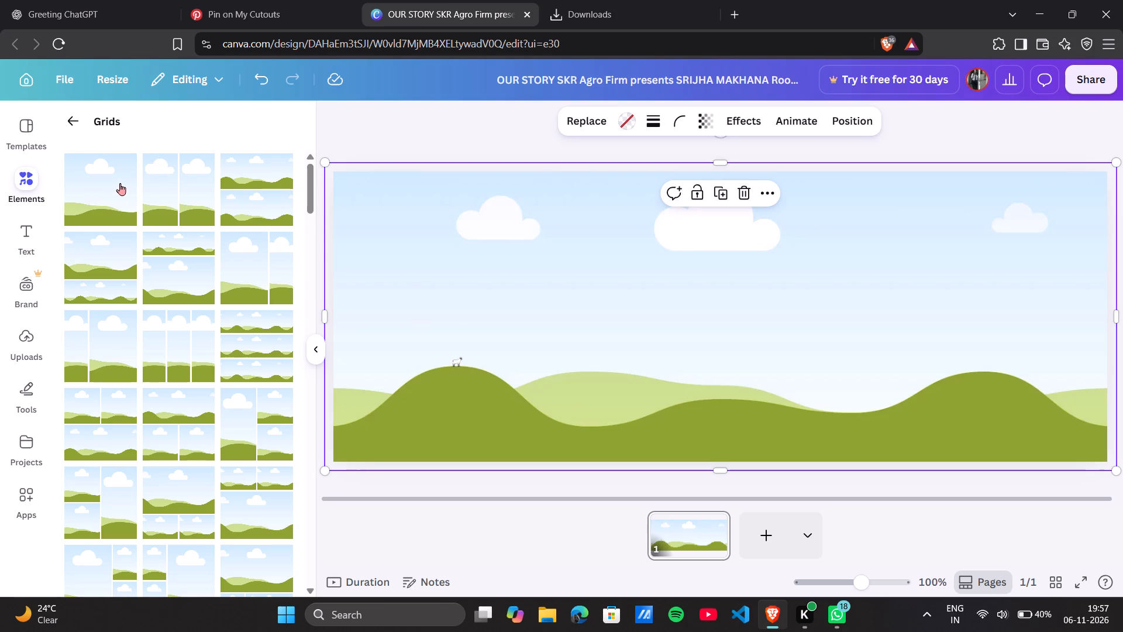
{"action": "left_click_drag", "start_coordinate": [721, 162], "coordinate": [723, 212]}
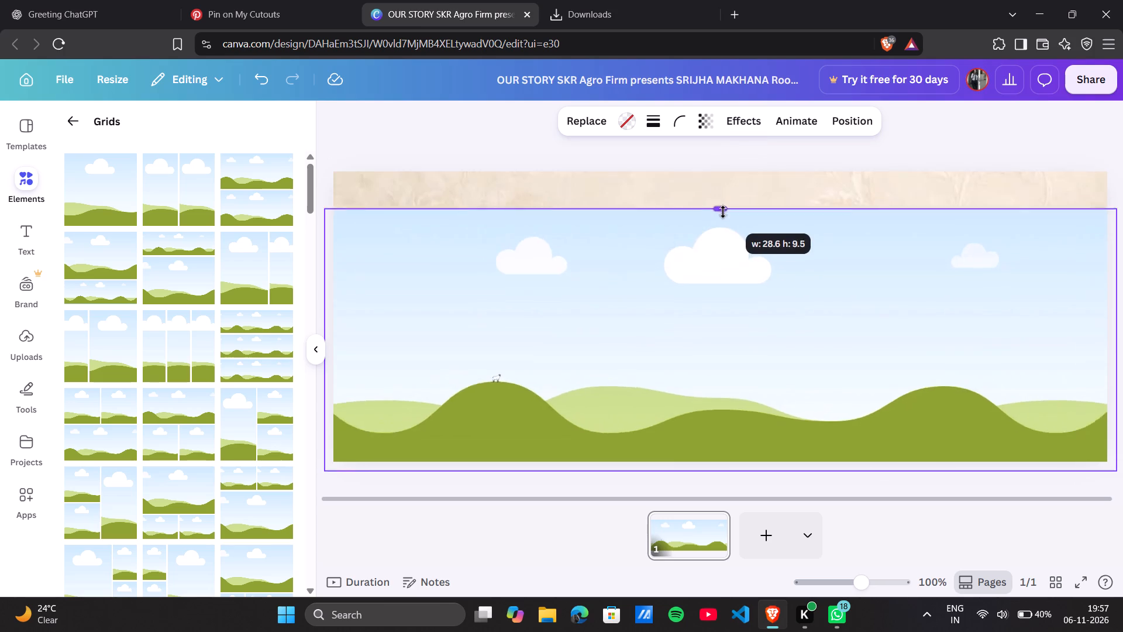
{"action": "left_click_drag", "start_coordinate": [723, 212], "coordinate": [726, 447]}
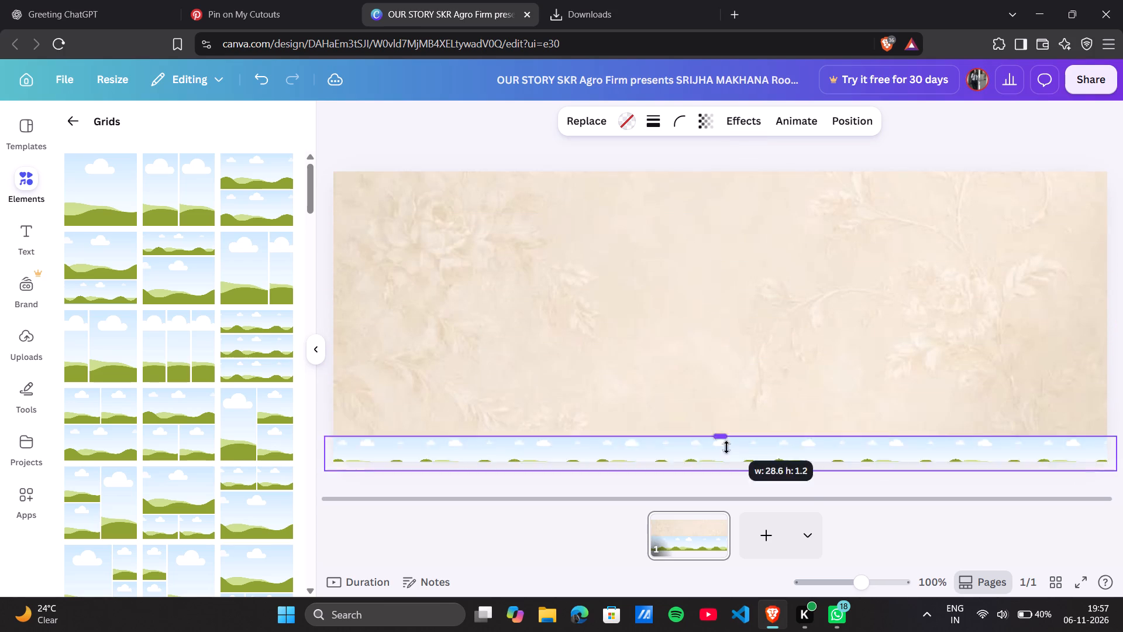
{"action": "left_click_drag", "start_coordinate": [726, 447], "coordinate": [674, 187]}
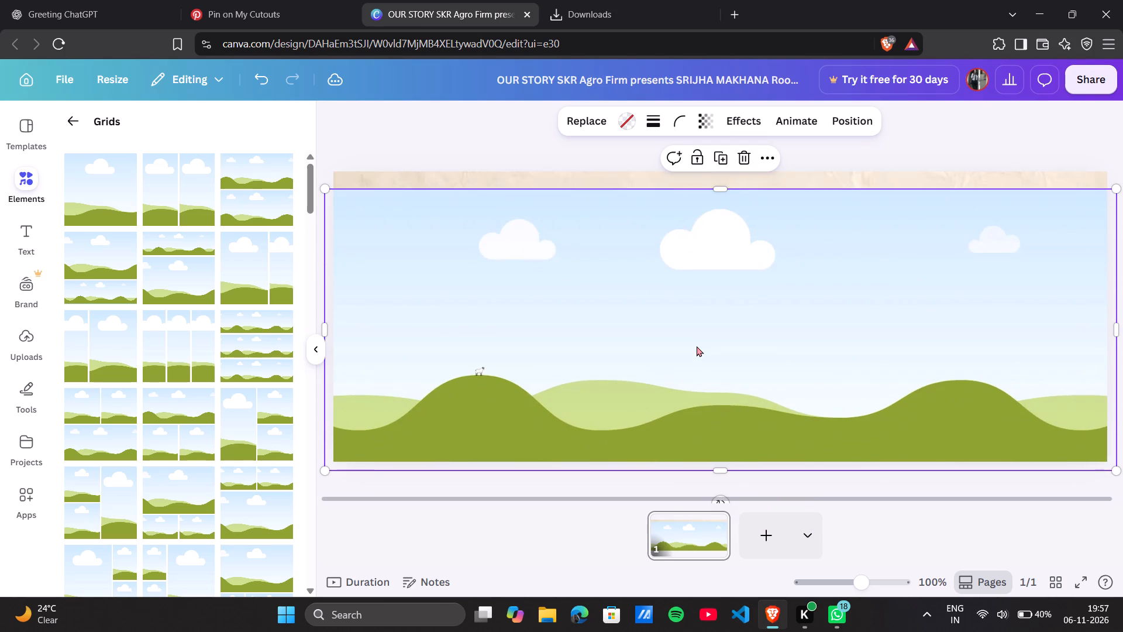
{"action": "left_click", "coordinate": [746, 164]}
Look through the grid collection again for a suitable panel layout.
{"action": "scroll", "coordinate": [206, 345], "scroll_direction": "down", "scroll_amount": 1}
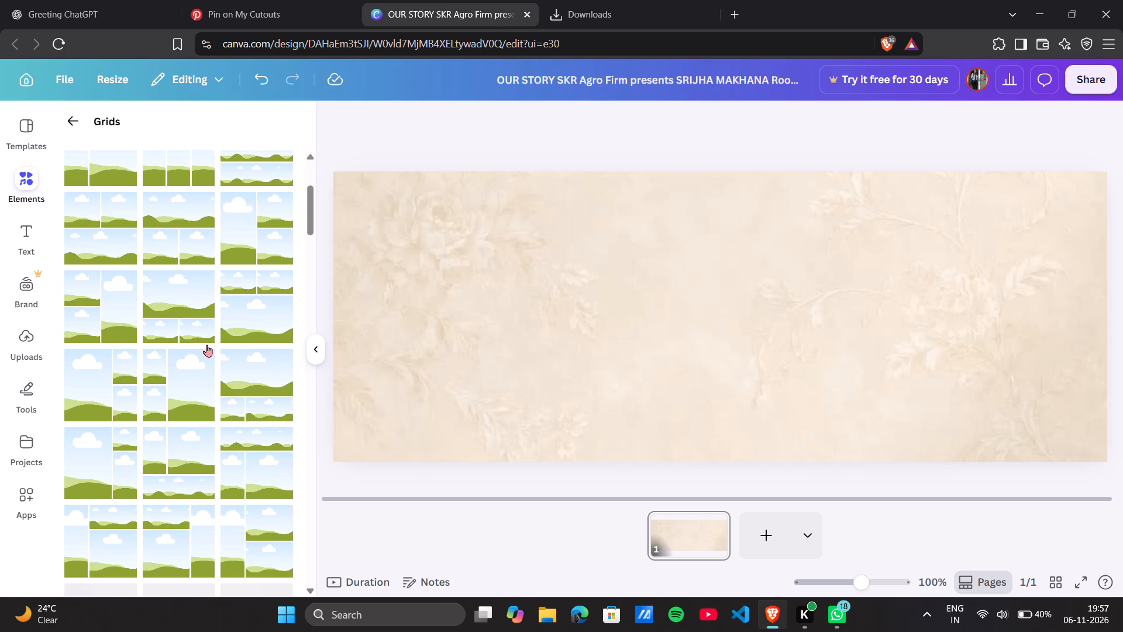
{"action": "scroll", "coordinate": [206, 345], "scroll_direction": "down", "scroll_amount": 5}
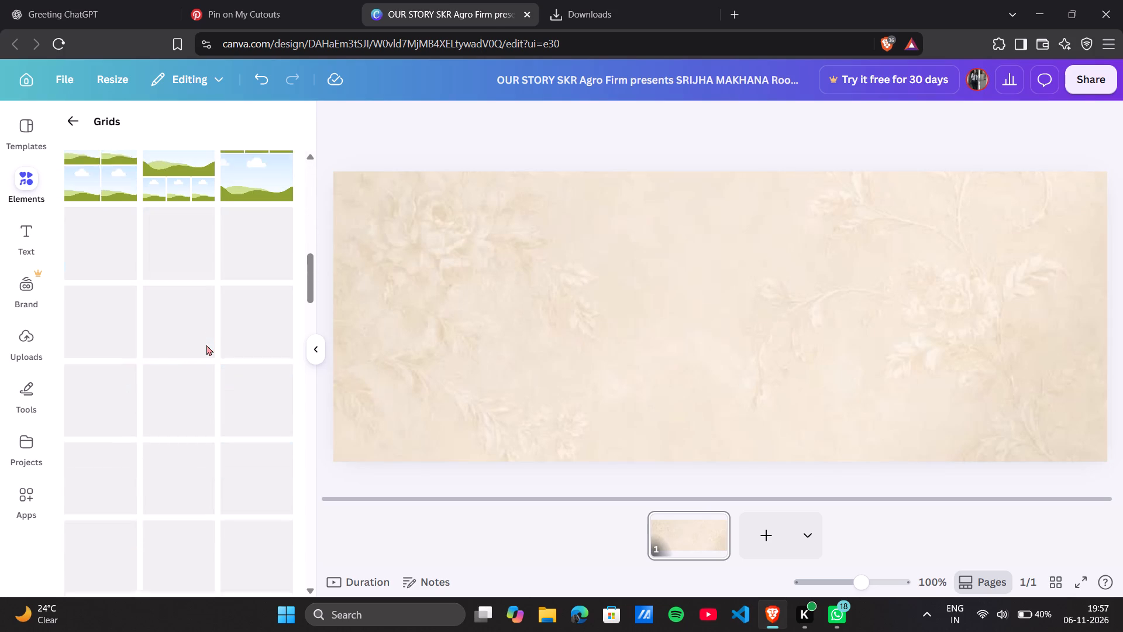
{"action": "scroll", "coordinate": [206, 345], "scroll_direction": "down", "scroll_amount": 5}
{"action": "scroll", "coordinate": [156, 393], "scroll_direction": "up", "scroll_amount": 11}
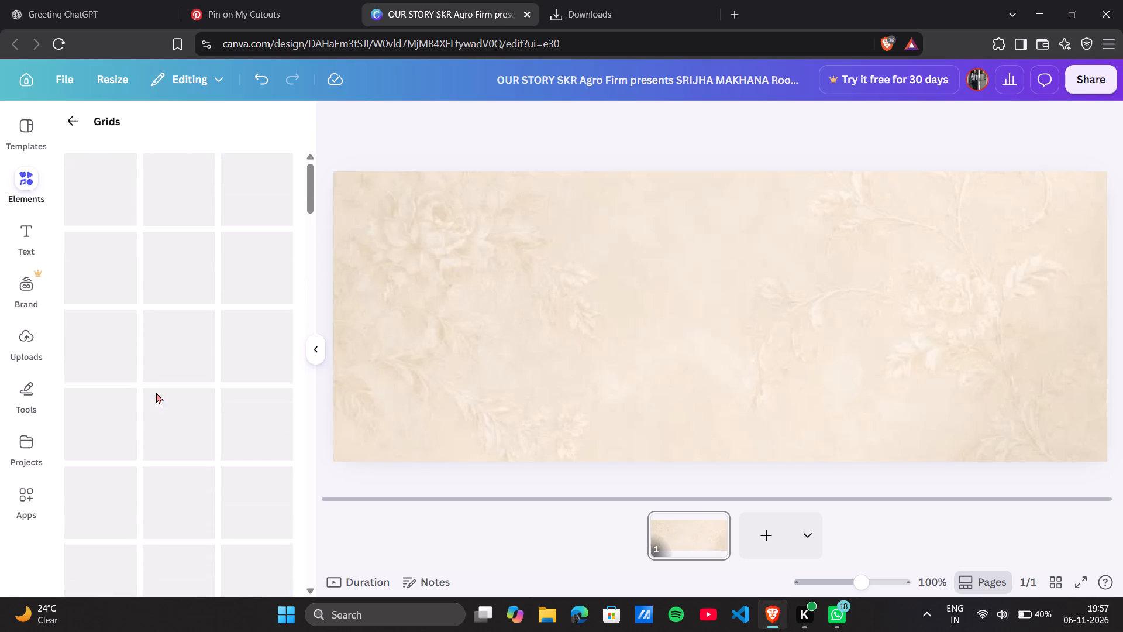
{"action": "scroll", "coordinate": [156, 393], "scroll_direction": "up", "scroll_amount": 2}
Place the shape with a flat top and rounded bottom corners on the left part of the cream page.
{"action": "left_click", "coordinate": [15, 389]}
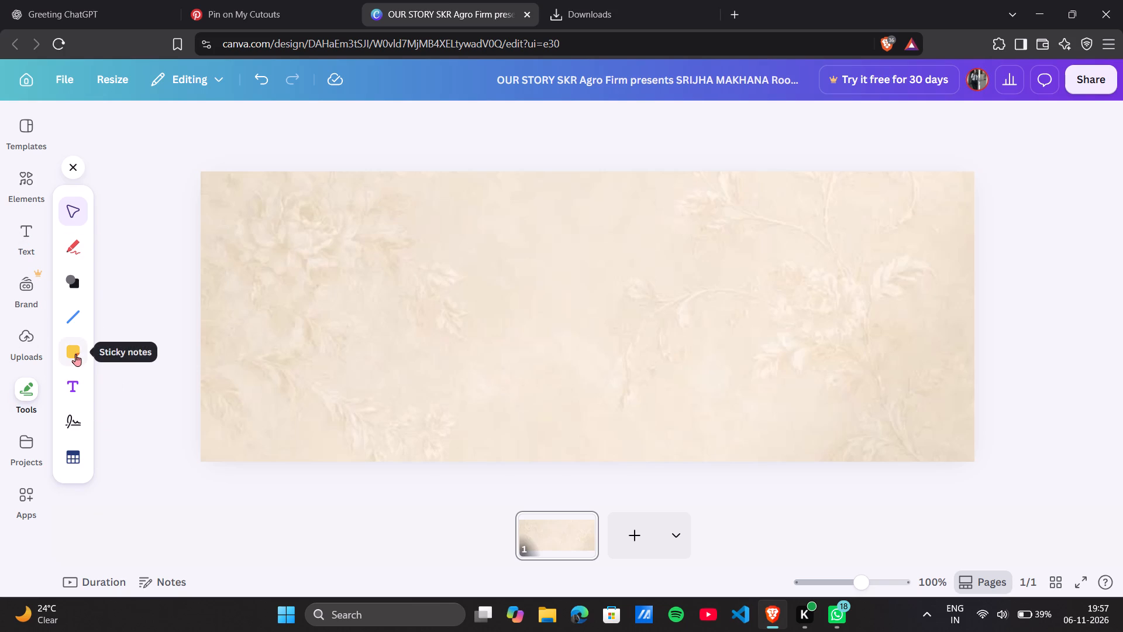
{"action": "left_click", "coordinate": [69, 275]}
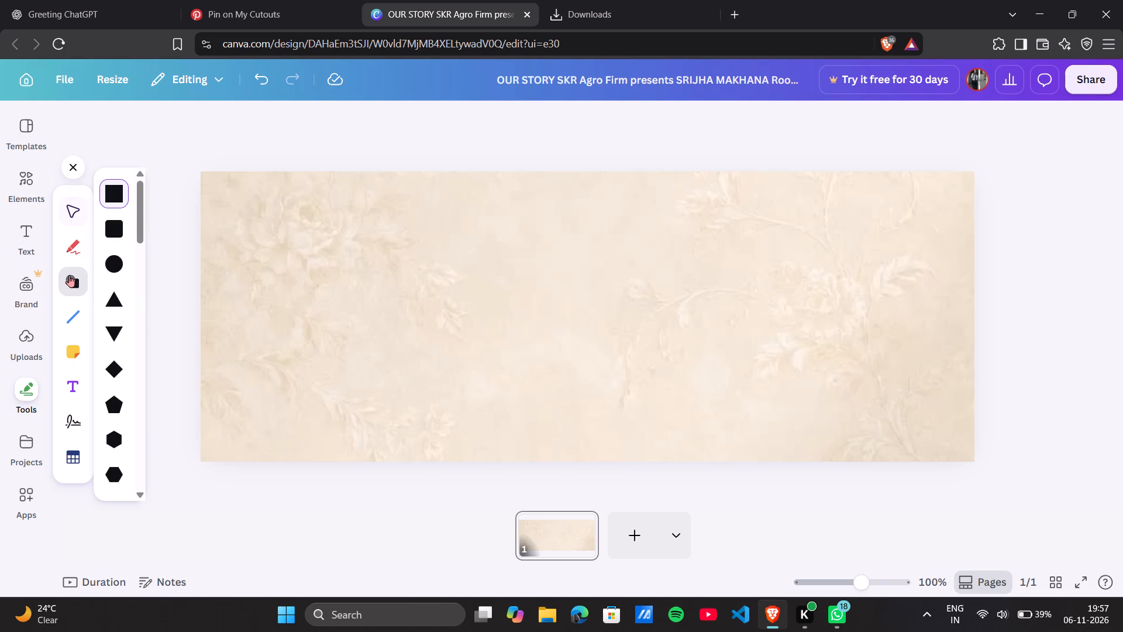
{"action": "scroll", "coordinate": [101, 459], "scroll_direction": "down", "scroll_amount": 4}
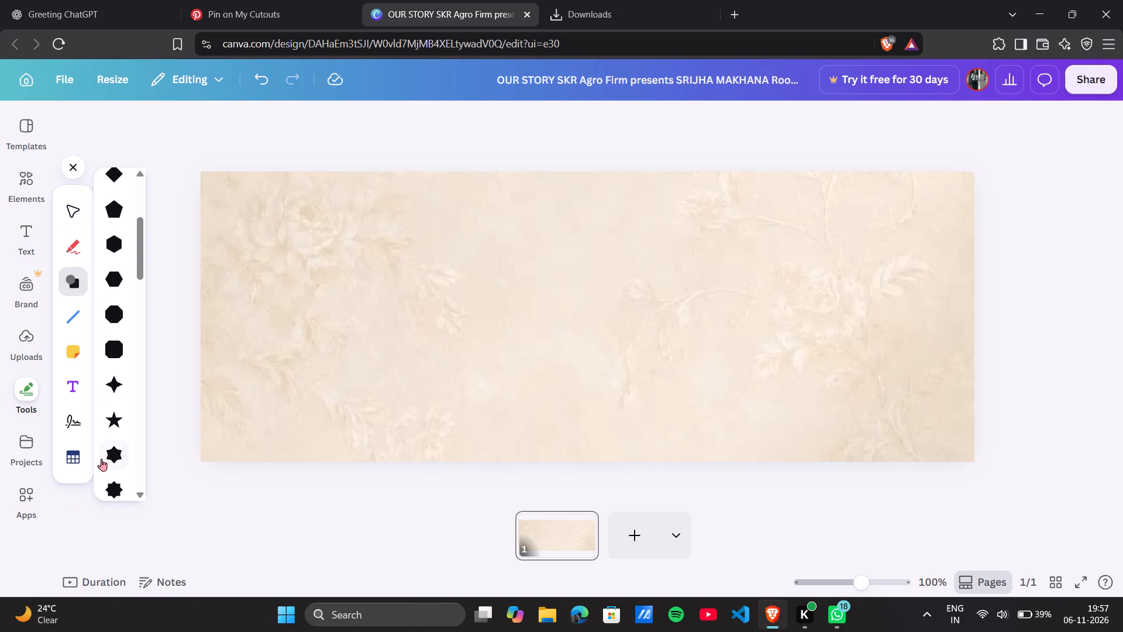
{"action": "scroll", "coordinate": [101, 459], "scroll_direction": "down", "scroll_amount": 12}
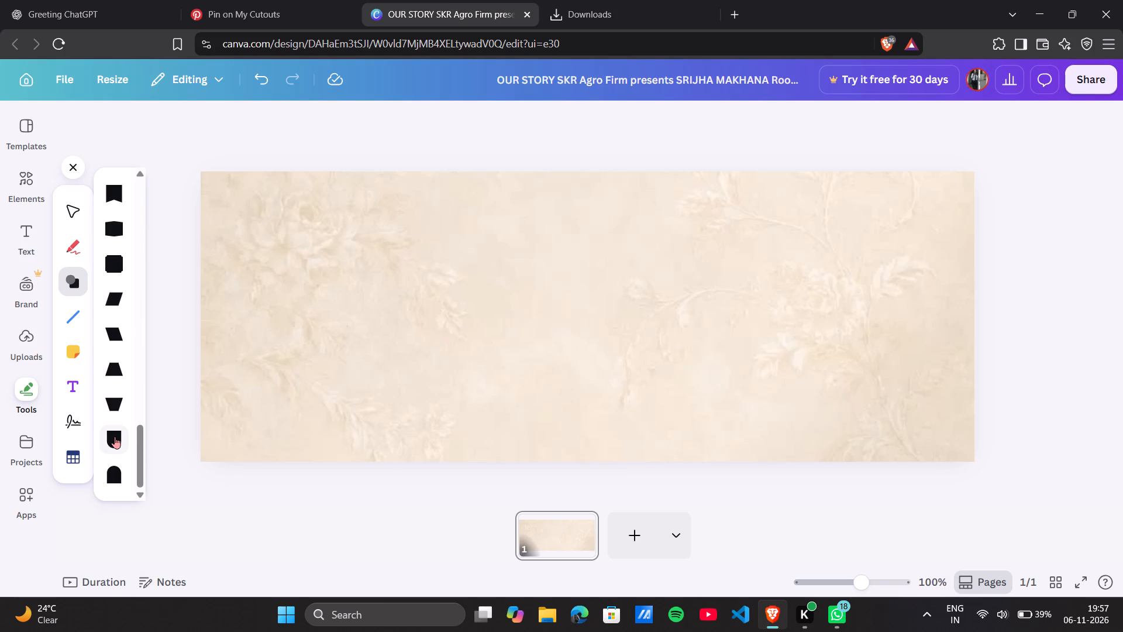
{"action": "left_click", "coordinate": [115, 437]}
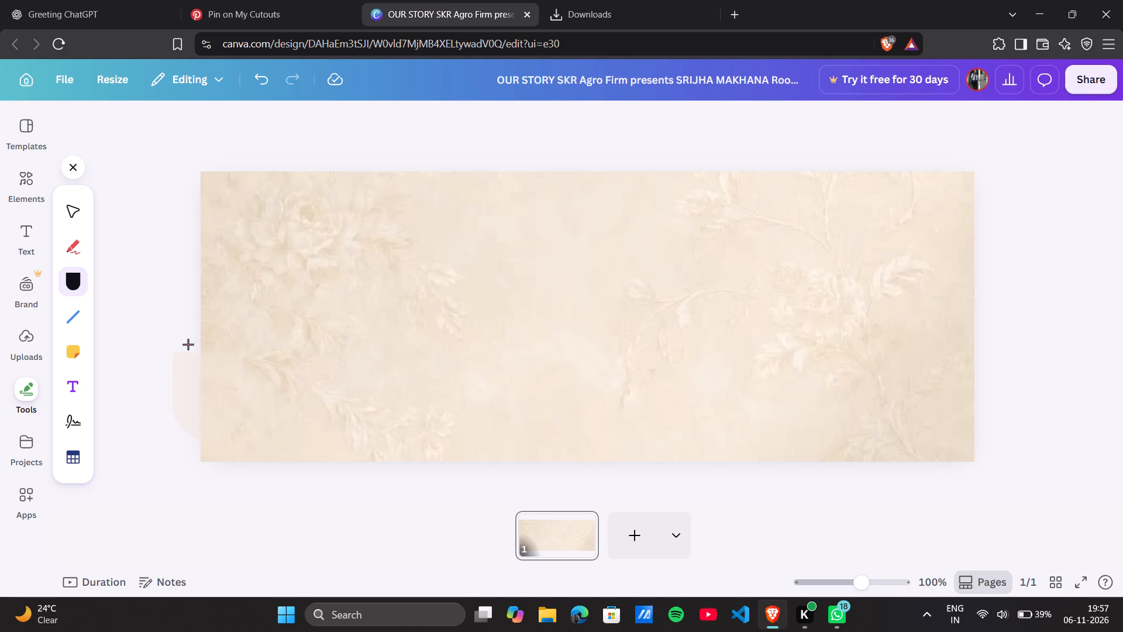
{"action": "left_click", "coordinate": [287, 281]}
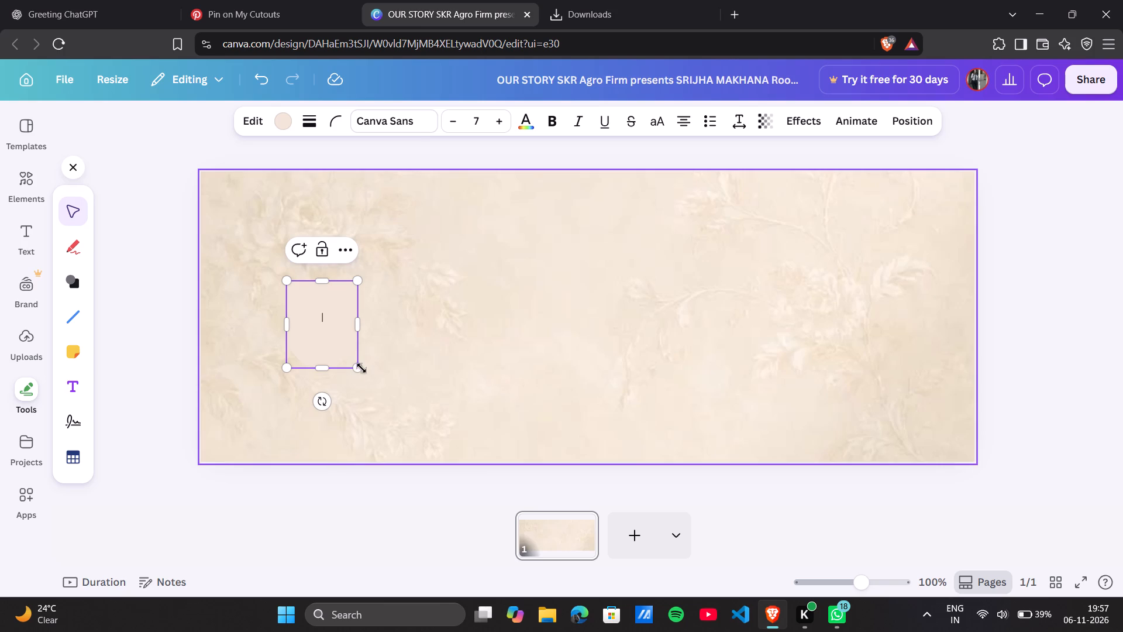
Enlarge the round-bottomed shape into a panel about 7 cm wide spanning the full page height, near the page's left edge.
{"action": "left_click_drag", "start_coordinate": [361, 367], "coordinate": [418, 444]}
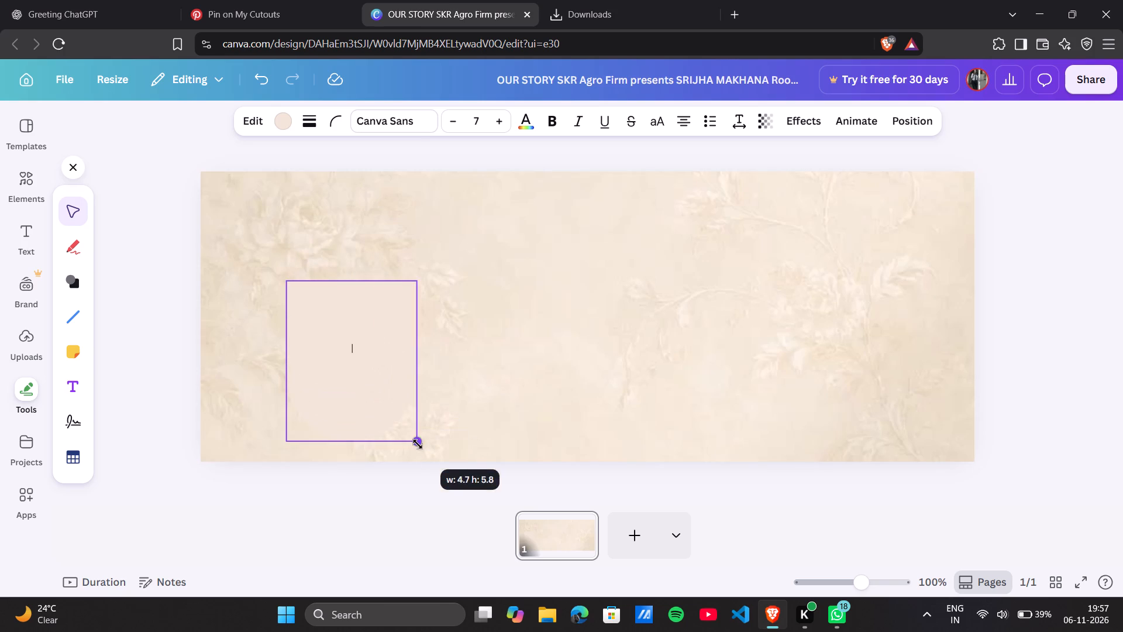
{"action": "left_click_drag", "start_coordinate": [418, 444], "coordinate": [431, 469]}
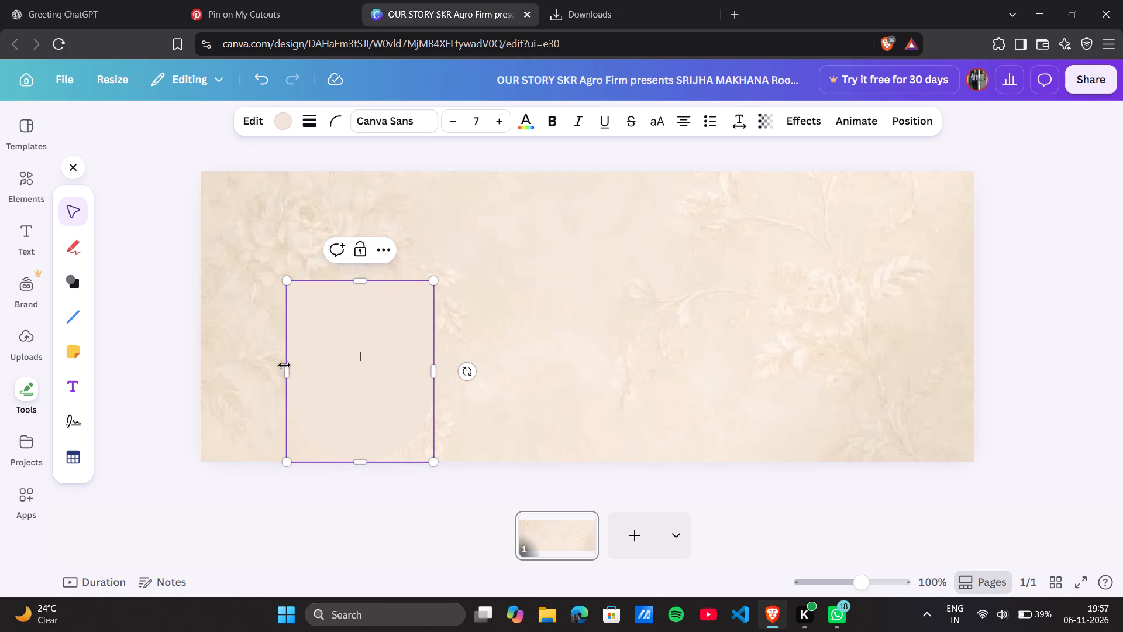
{"action": "left_click_drag", "start_coordinate": [288, 365], "coordinate": [226, 358]}
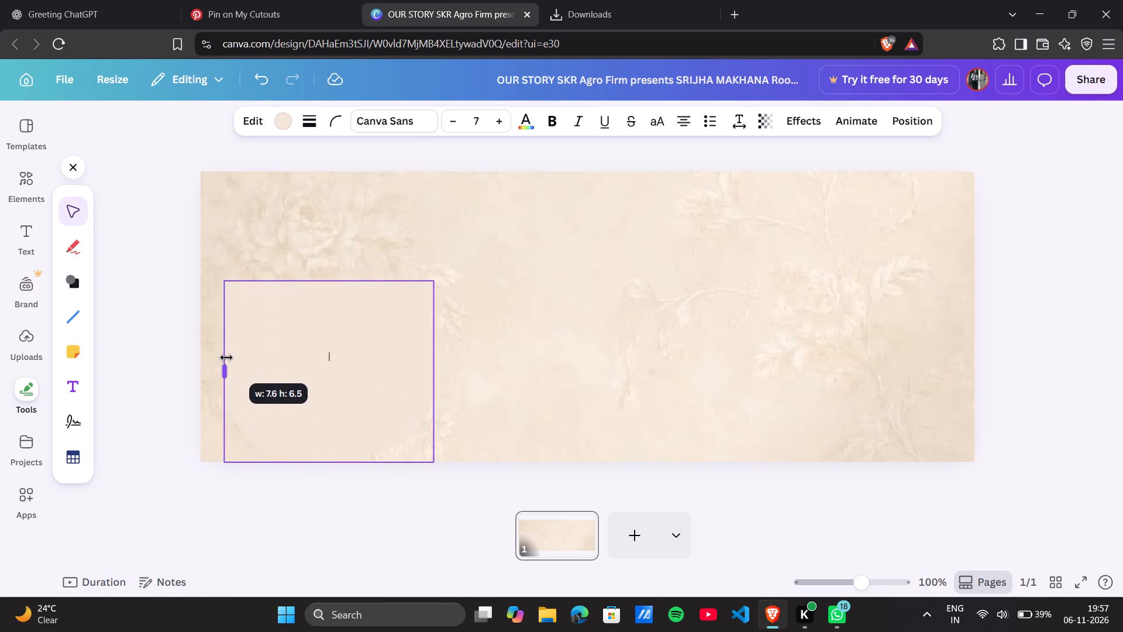
{"action": "left_click_drag", "start_coordinate": [226, 358], "coordinate": [233, 356]}
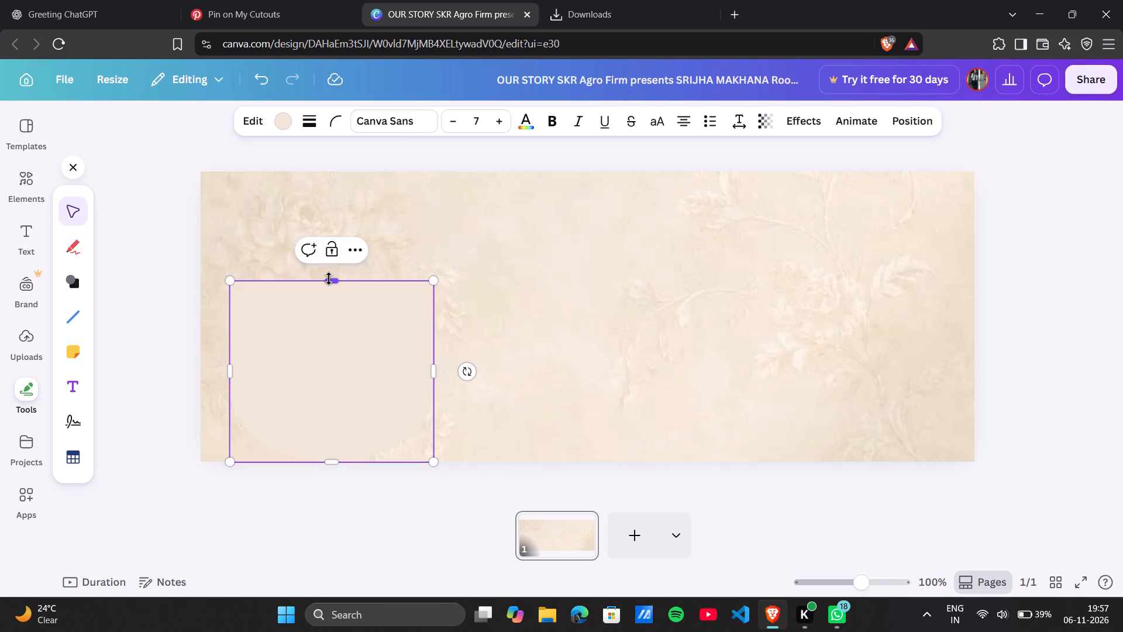
{"action": "left_click_drag", "start_coordinate": [329, 279], "coordinate": [333, 168]}
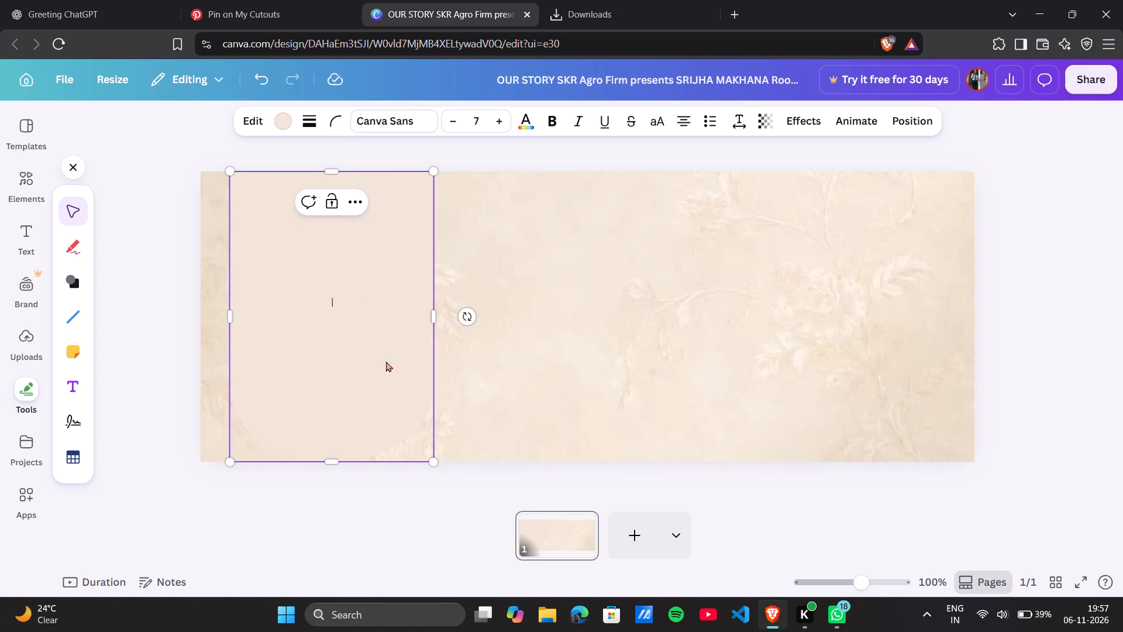
{"action": "left_click", "coordinate": [353, 197]}
{"action": "left_click", "coordinate": [311, 287]}
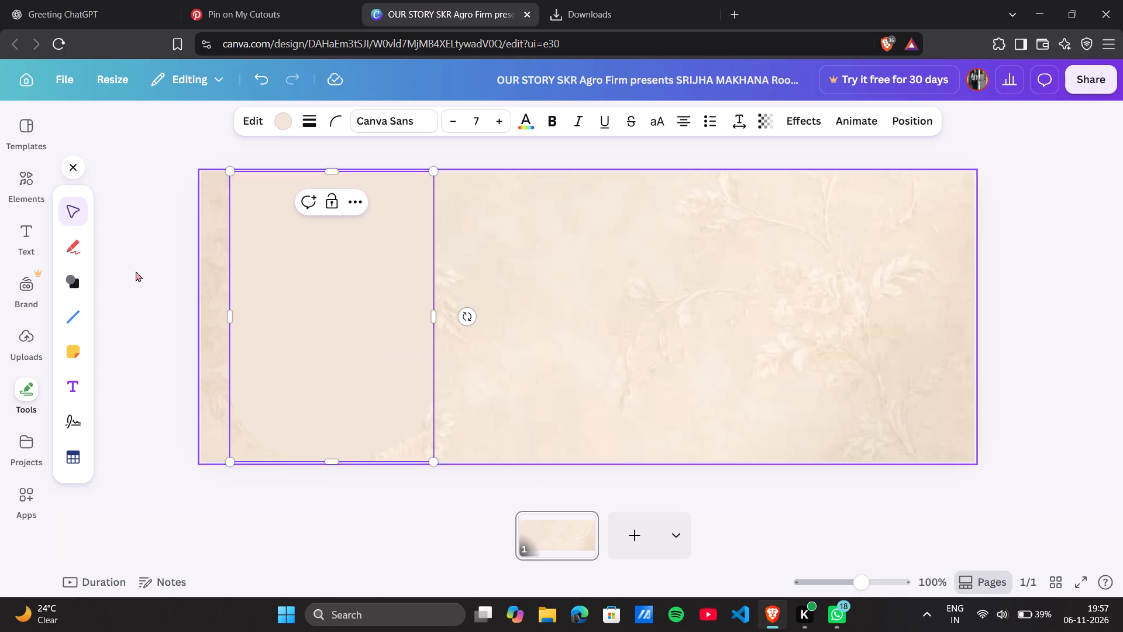
Duplicate the round-bottomed panel and move the copy across to the right part of the page.
{"action": "left_click", "coordinate": [136, 271]}
{"action": "left_click", "coordinate": [283, 276]}
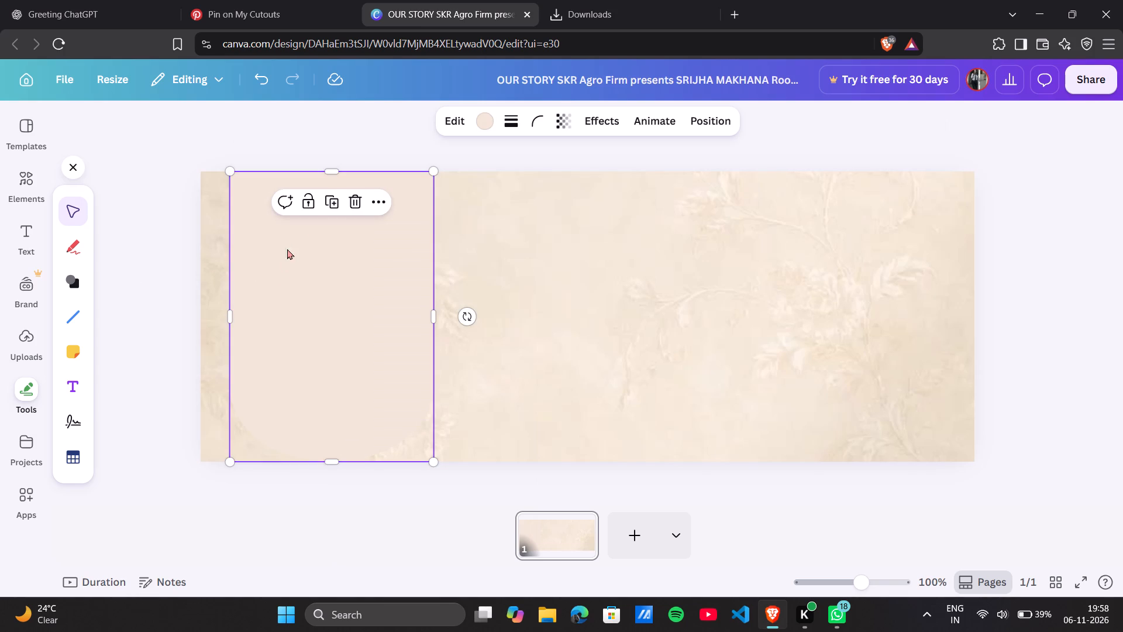
{"action": "left_click", "coordinate": [333, 200]}
{"action": "left_click_drag", "start_coordinate": [377, 283], "coordinate": [480, 276]}
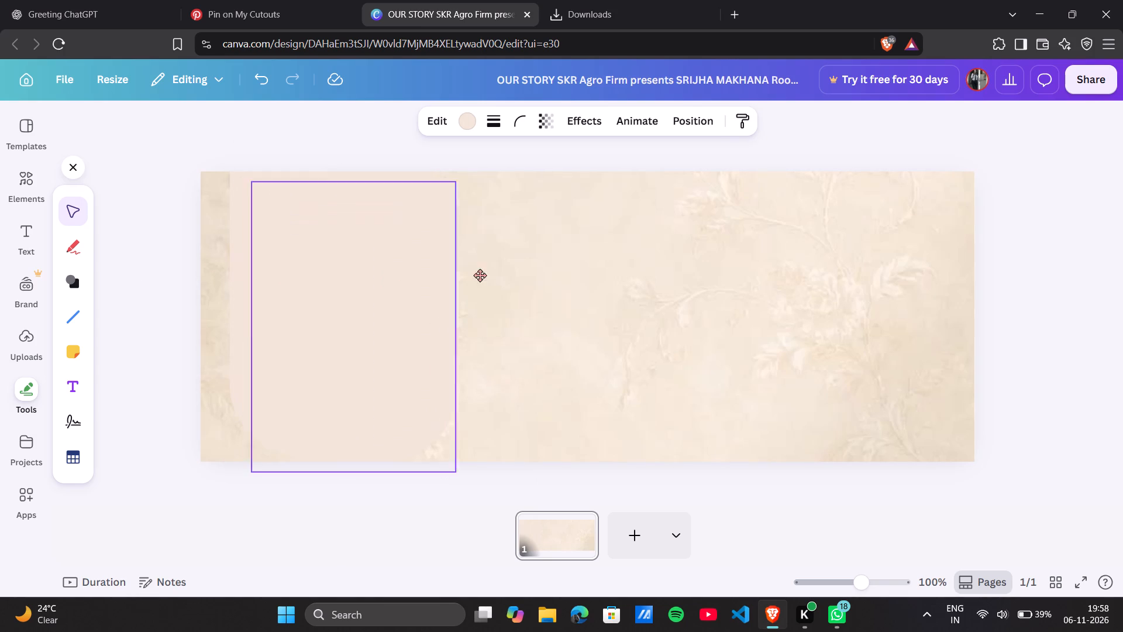
{"action": "left_click_drag", "start_coordinate": [480, 276], "coordinate": [747, 273]}
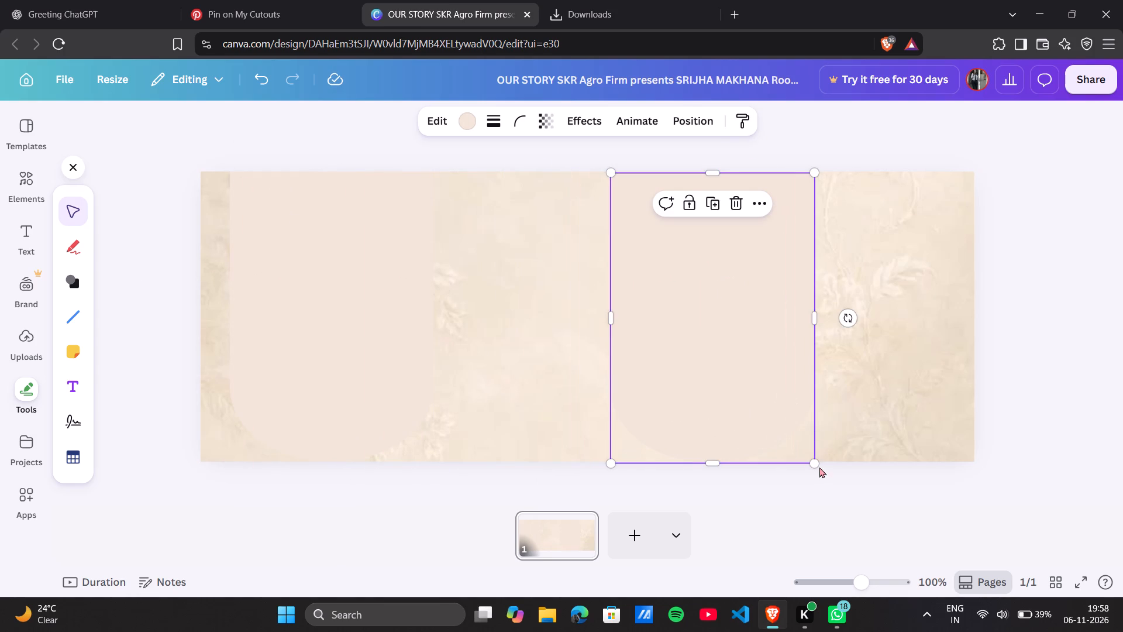
Rotate the copied panel upside down so its rounded end faces up, and position it upright near the page's right edge.
{"action": "left_click_drag", "start_coordinate": [853, 317], "coordinate": [639, 153]}
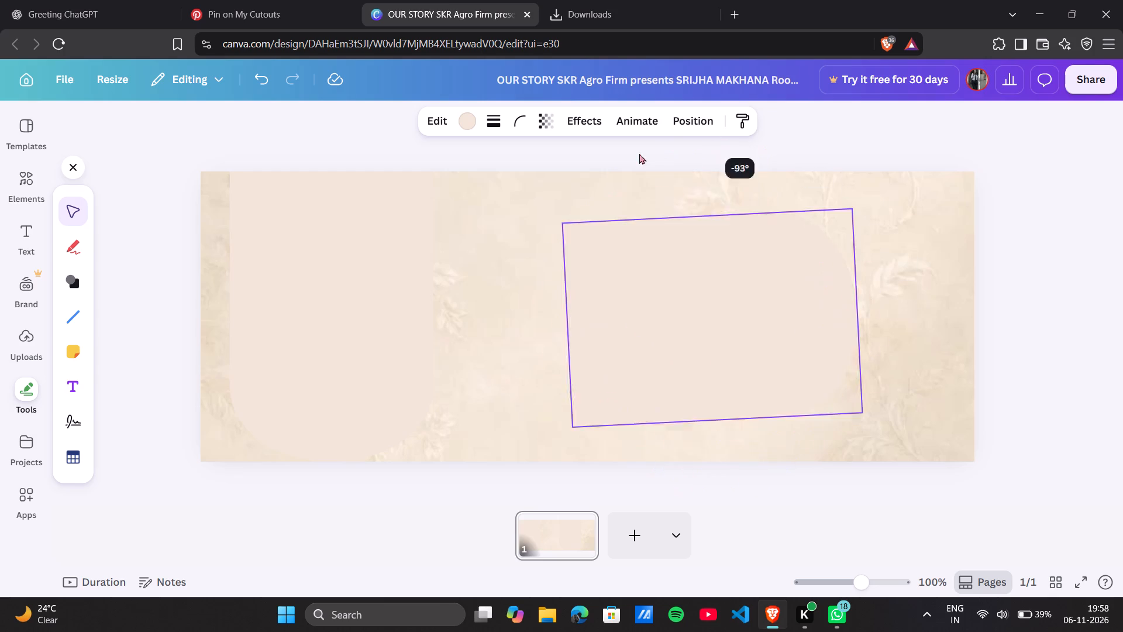
{"action": "left_click_drag", "start_coordinate": [639, 153], "coordinate": [598, 316]}
{"action": "left_click_drag", "start_coordinate": [697, 330], "coordinate": [787, 318]}
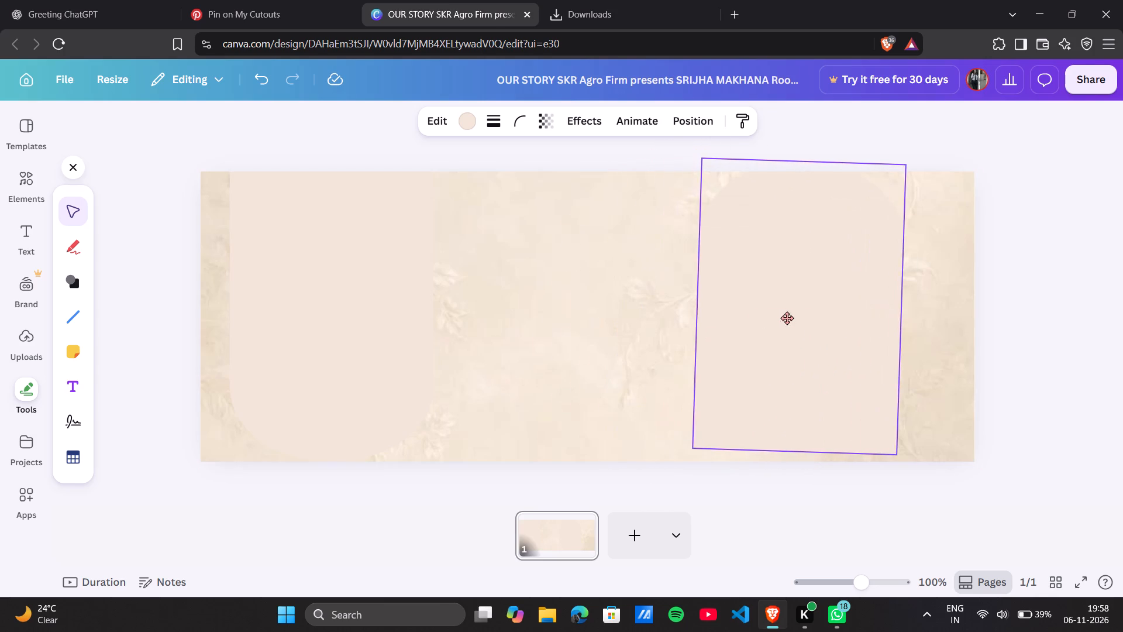
{"action": "left_click_drag", "start_coordinate": [787, 318], "coordinate": [821, 324]}
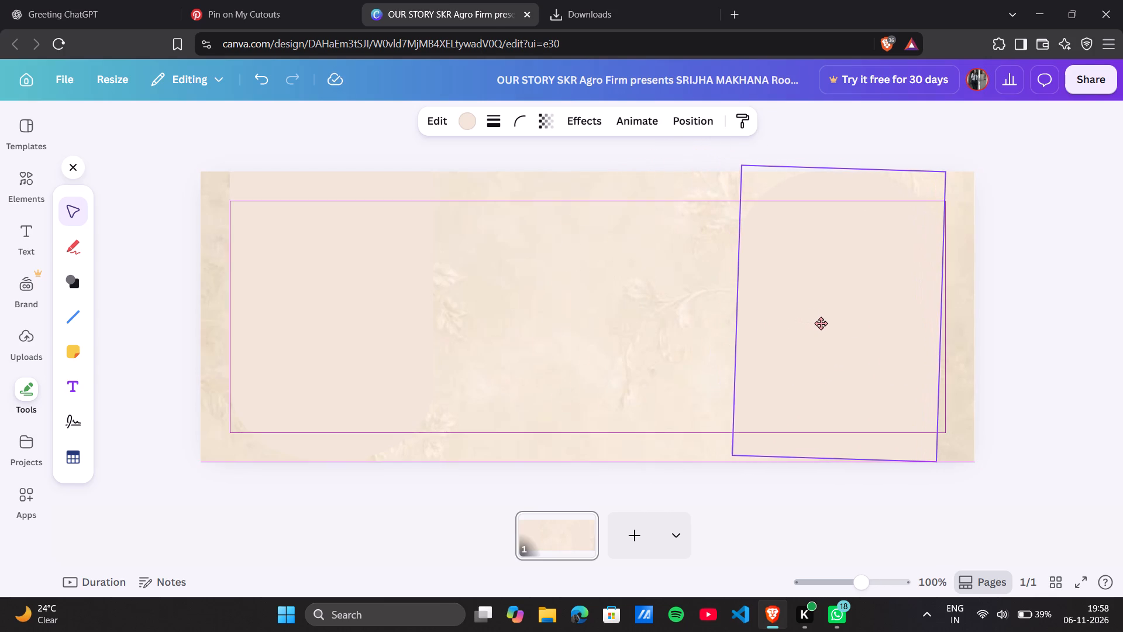
{"action": "left_click_drag", "start_coordinate": [821, 324], "coordinate": [821, 322]}
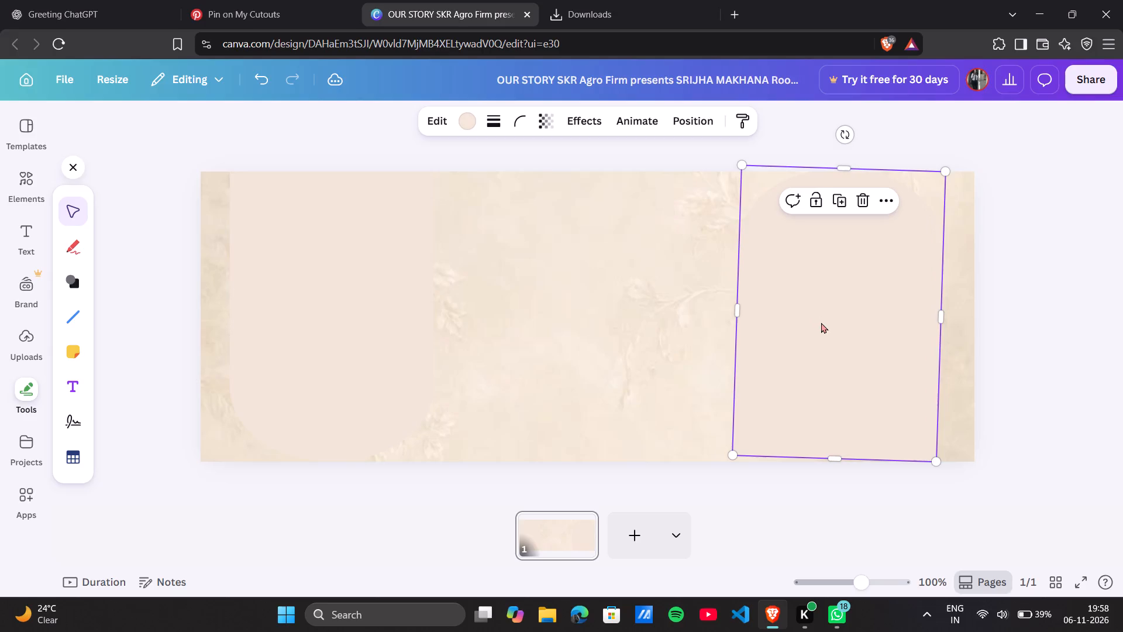
{"action": "left_click_drag", "start_coordinate": [937, 466], "coordinate": [948, 452]}
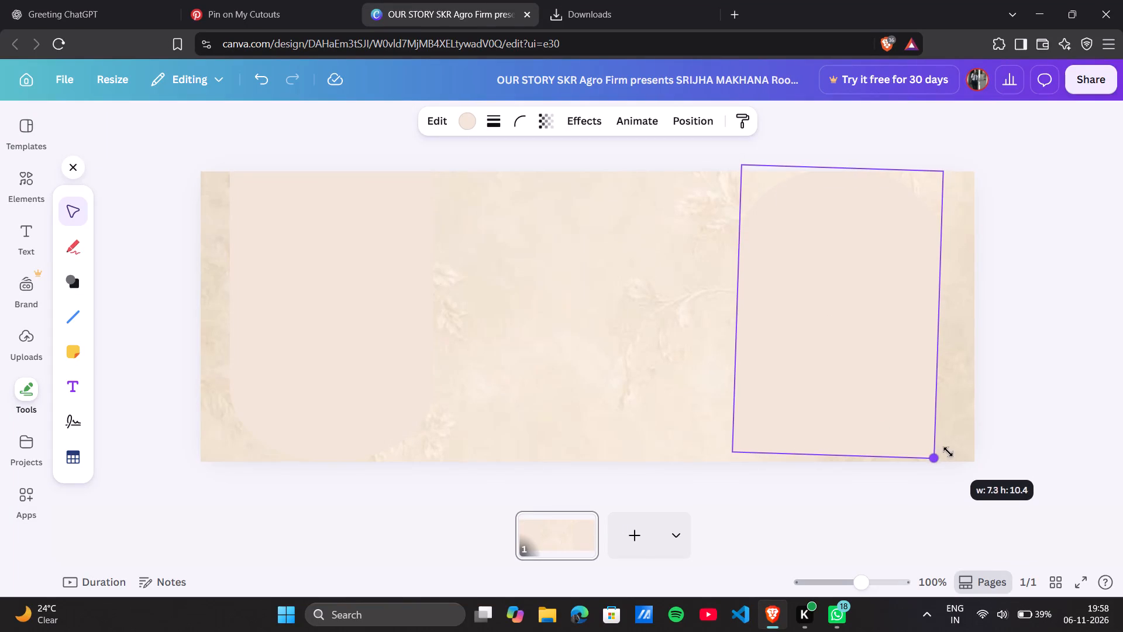
{"action": "left_click_drag", "start_coordinate": [948, 452], "coordinate": [948, 461]}
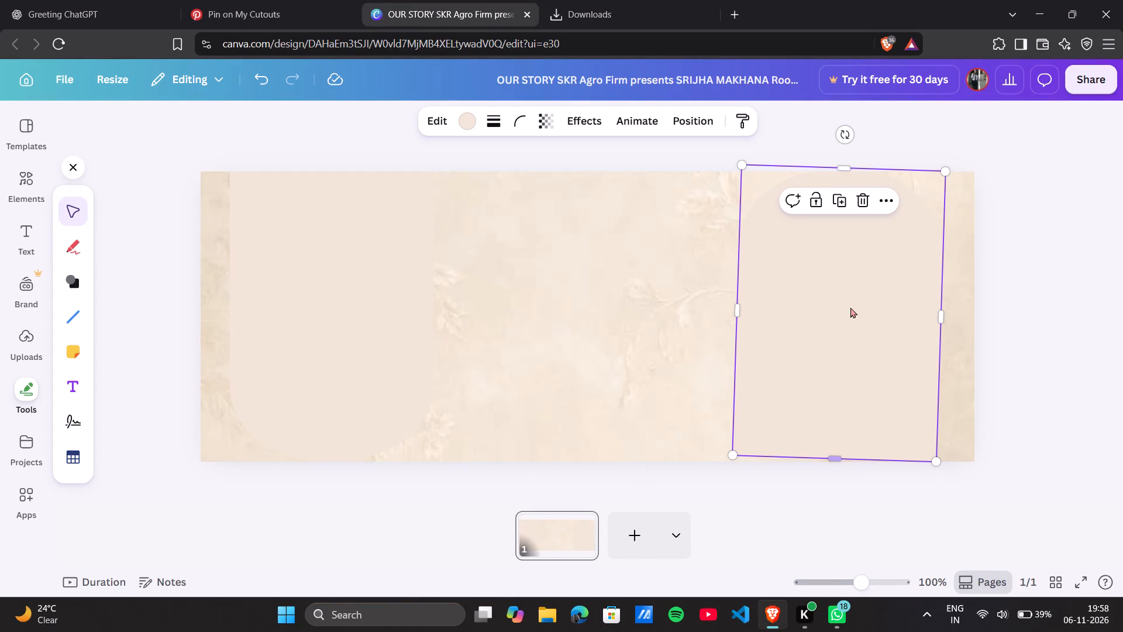
{"action": "left_click", "coordinate": [848, 132]}
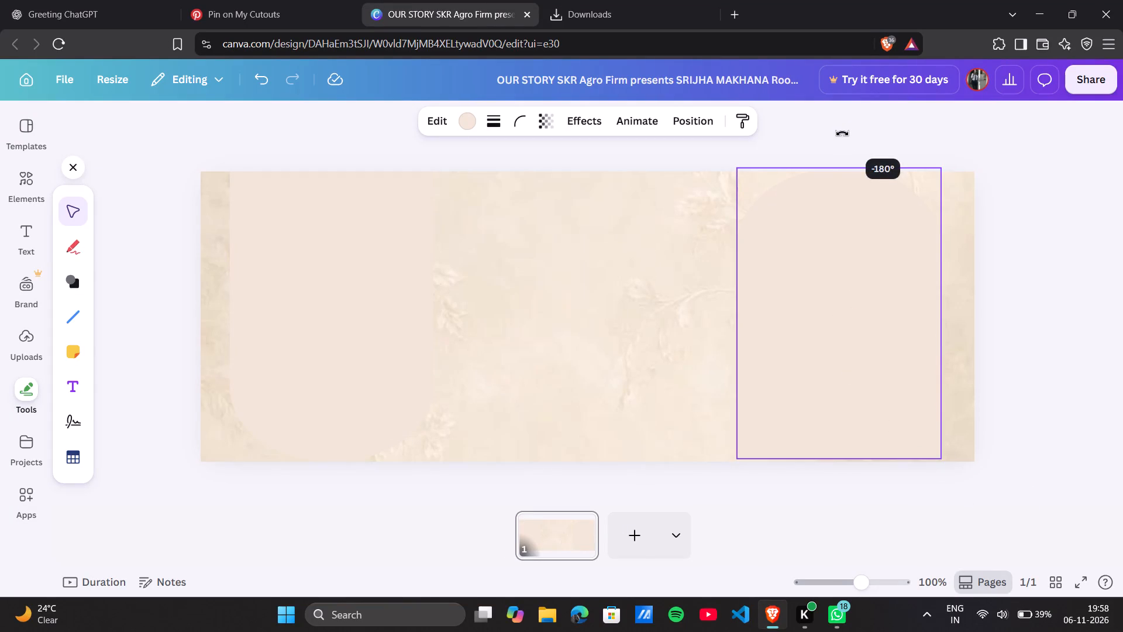
{"action": "left_click", "coordinate": [769, 511]}
{"action": "left_click", "coordinate": [1024, 353]}
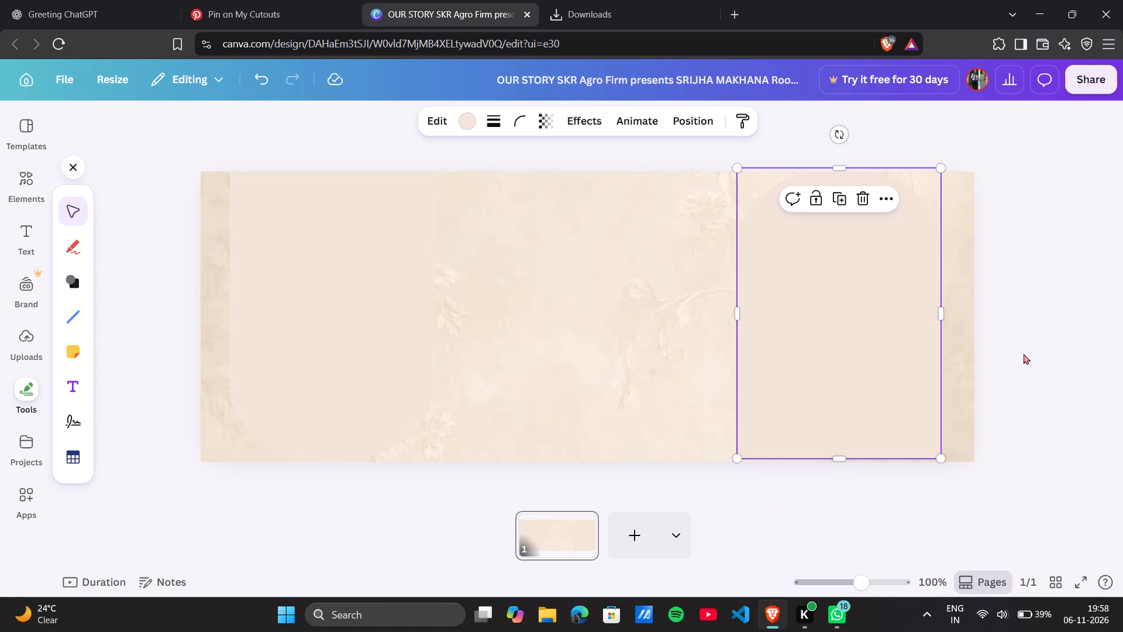
{"action": "left_click", "coordinate": [622, 296]}
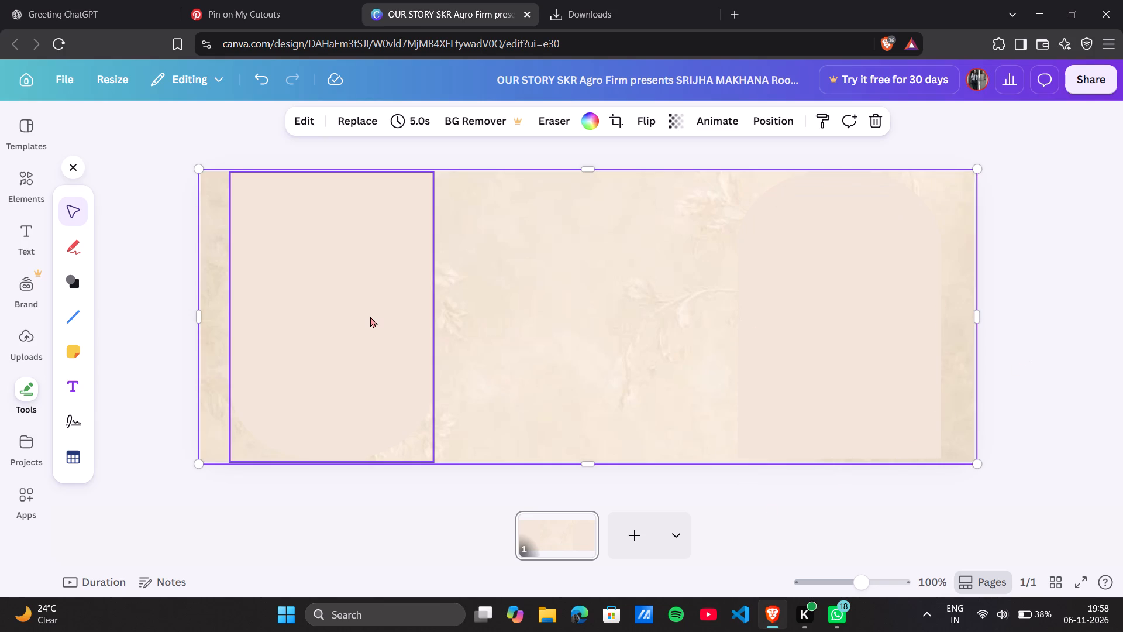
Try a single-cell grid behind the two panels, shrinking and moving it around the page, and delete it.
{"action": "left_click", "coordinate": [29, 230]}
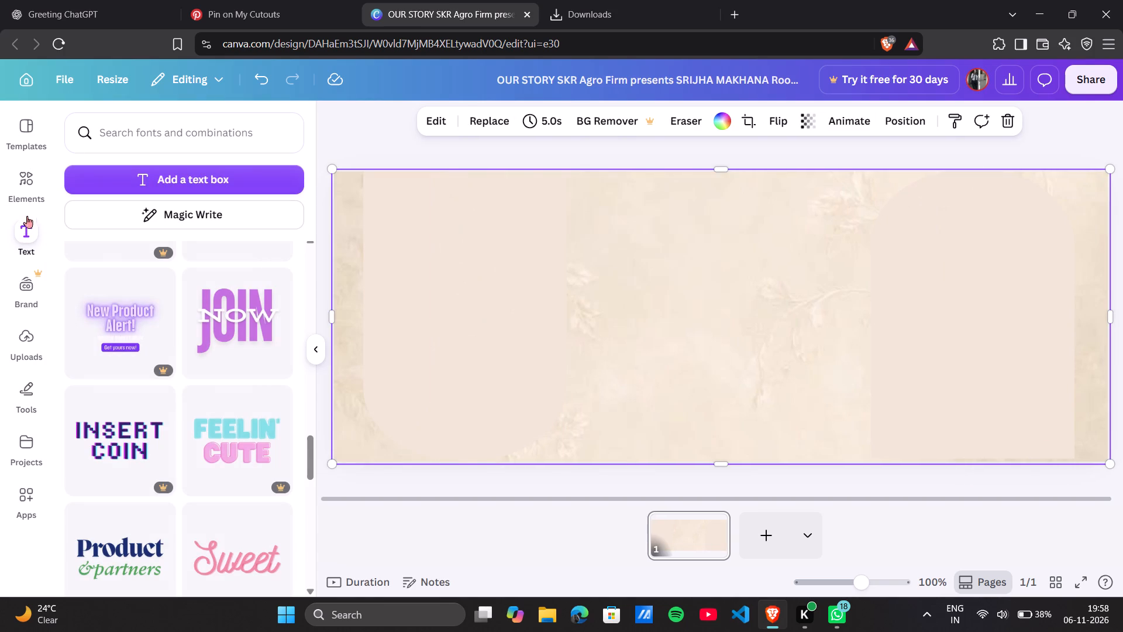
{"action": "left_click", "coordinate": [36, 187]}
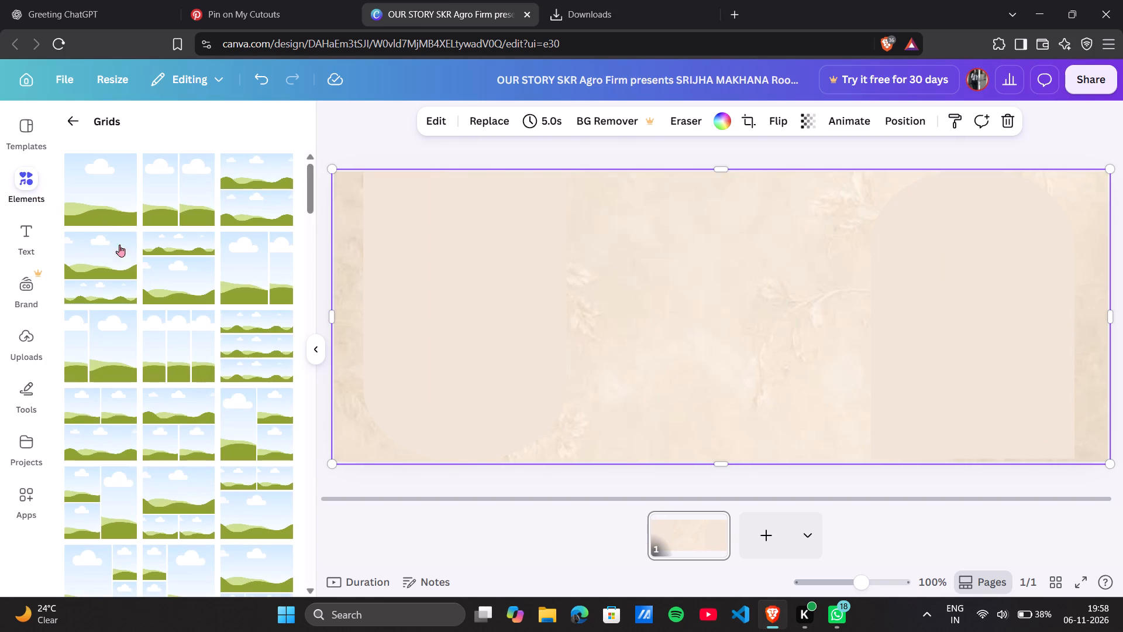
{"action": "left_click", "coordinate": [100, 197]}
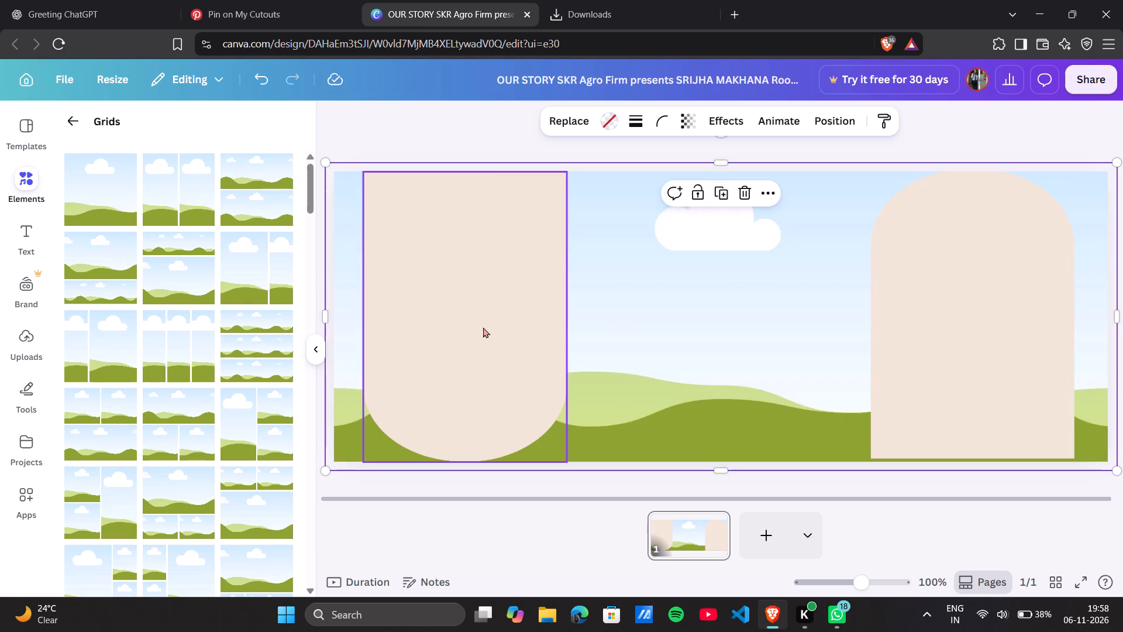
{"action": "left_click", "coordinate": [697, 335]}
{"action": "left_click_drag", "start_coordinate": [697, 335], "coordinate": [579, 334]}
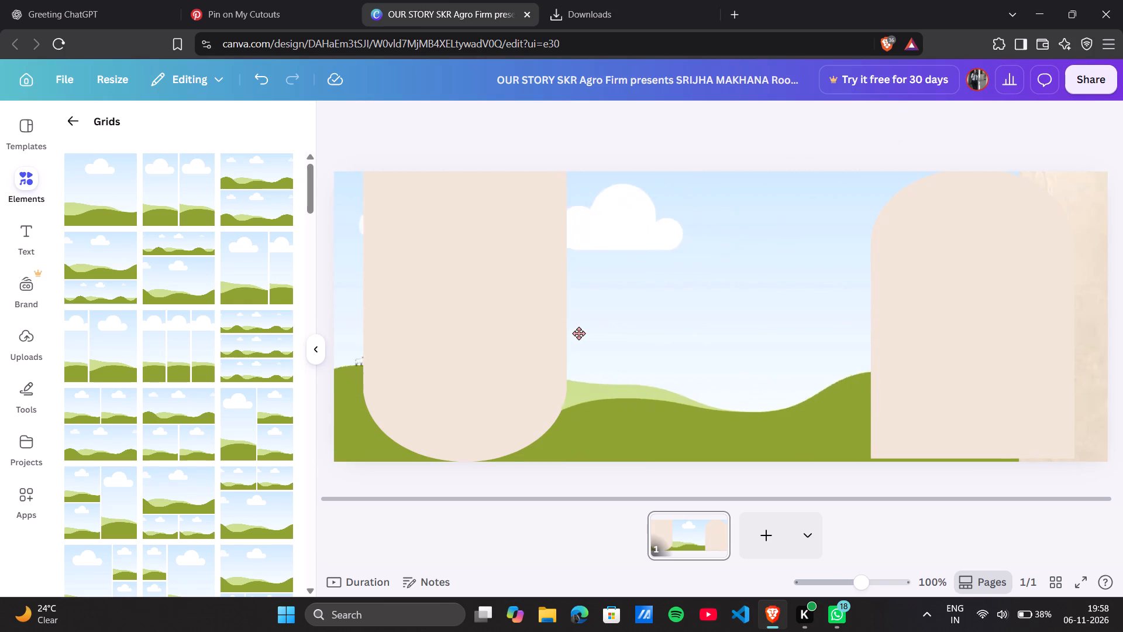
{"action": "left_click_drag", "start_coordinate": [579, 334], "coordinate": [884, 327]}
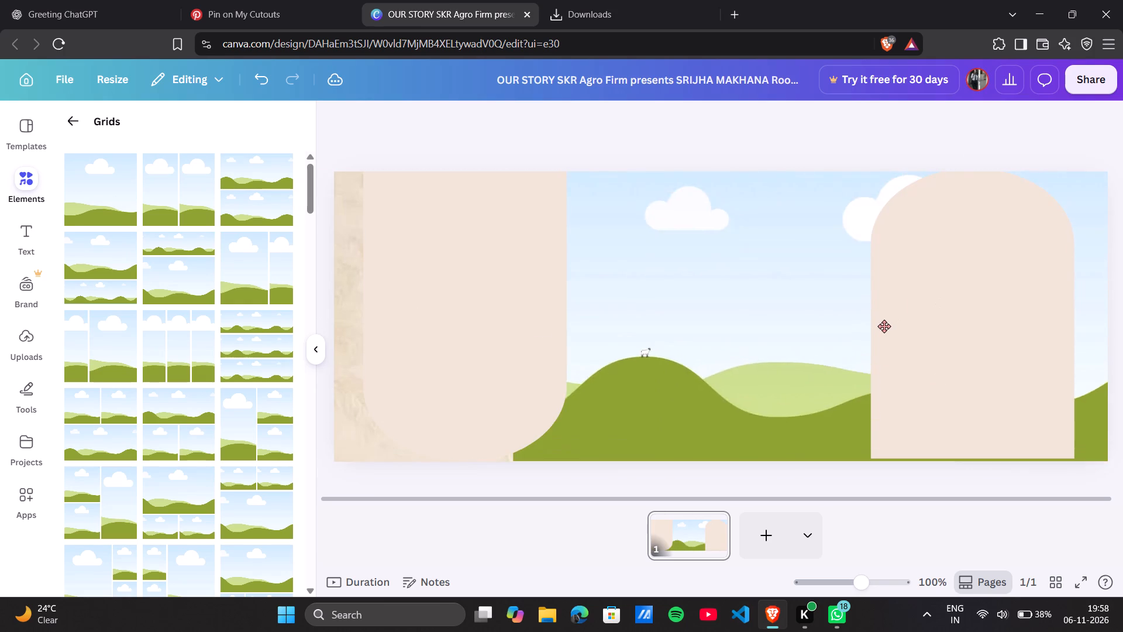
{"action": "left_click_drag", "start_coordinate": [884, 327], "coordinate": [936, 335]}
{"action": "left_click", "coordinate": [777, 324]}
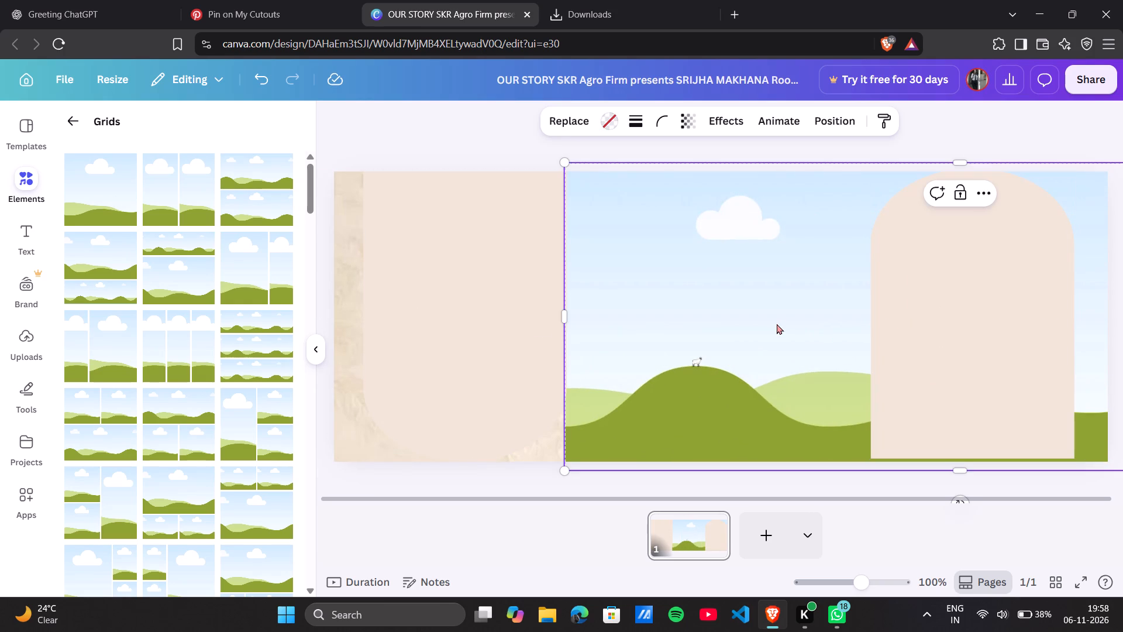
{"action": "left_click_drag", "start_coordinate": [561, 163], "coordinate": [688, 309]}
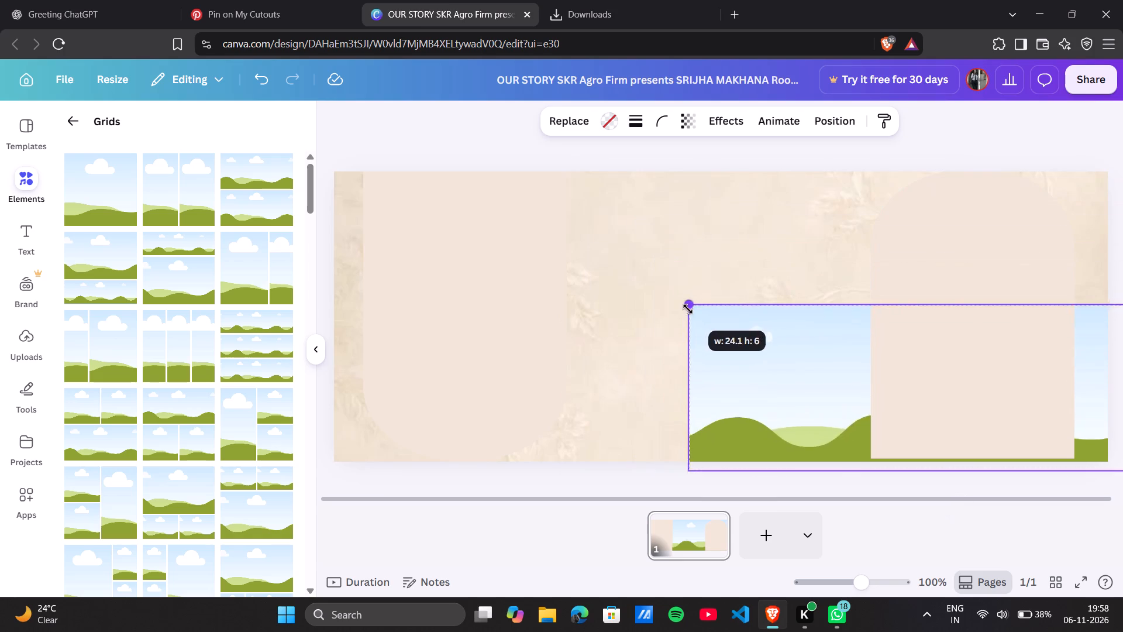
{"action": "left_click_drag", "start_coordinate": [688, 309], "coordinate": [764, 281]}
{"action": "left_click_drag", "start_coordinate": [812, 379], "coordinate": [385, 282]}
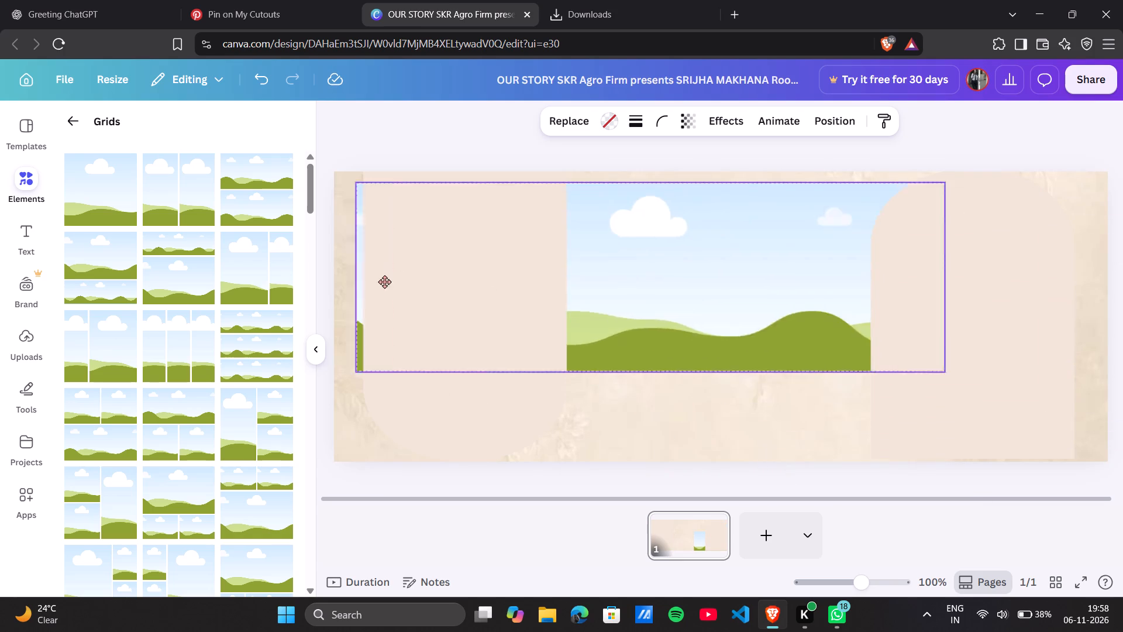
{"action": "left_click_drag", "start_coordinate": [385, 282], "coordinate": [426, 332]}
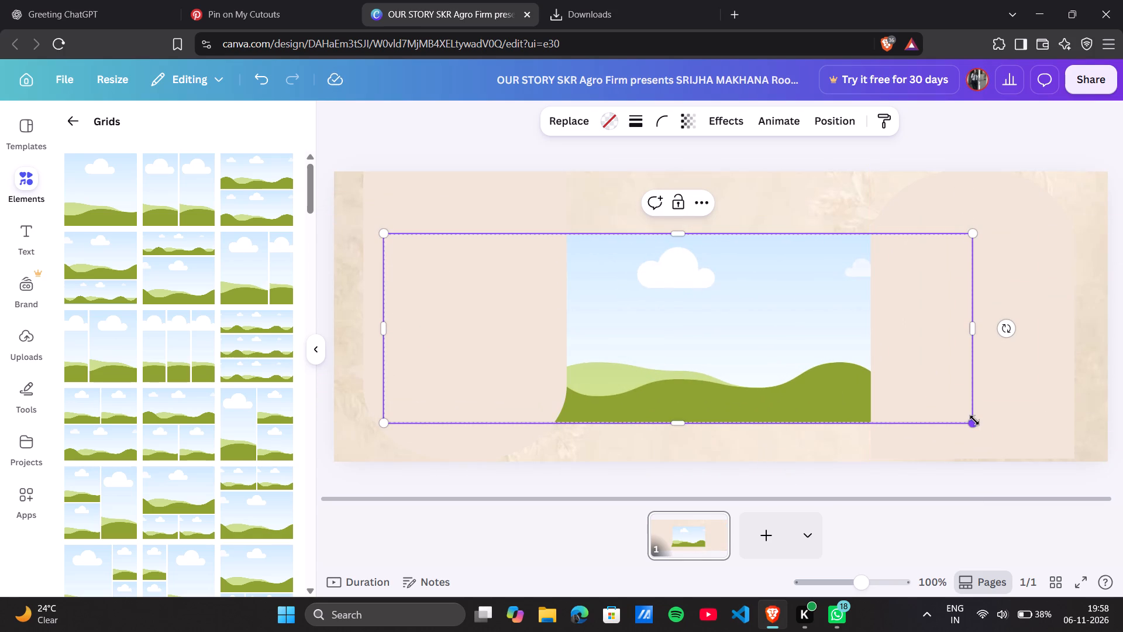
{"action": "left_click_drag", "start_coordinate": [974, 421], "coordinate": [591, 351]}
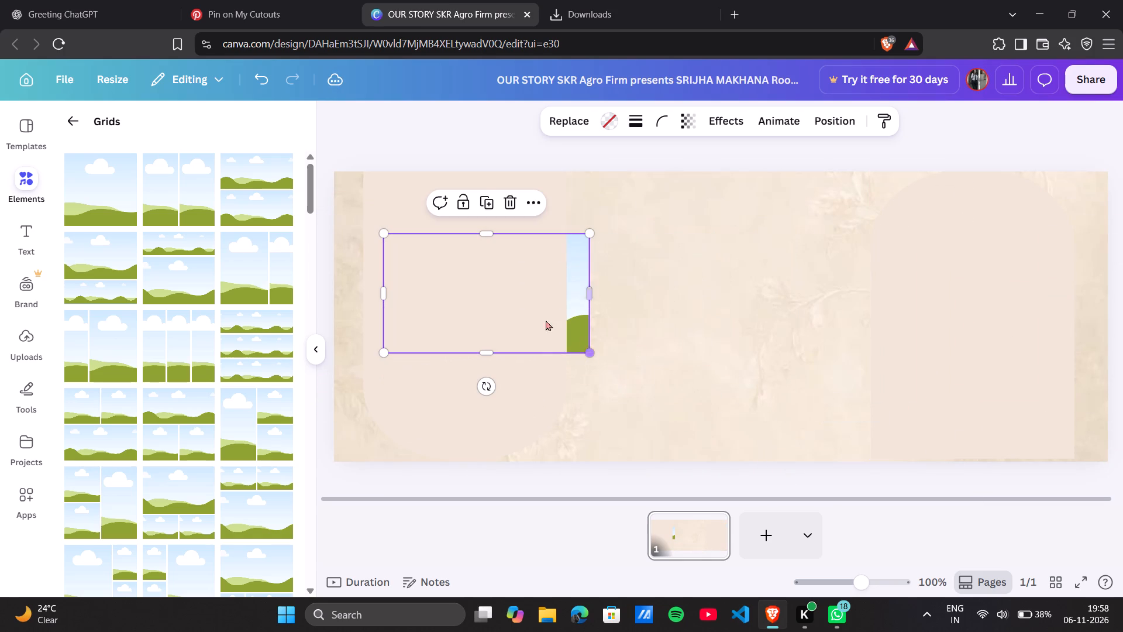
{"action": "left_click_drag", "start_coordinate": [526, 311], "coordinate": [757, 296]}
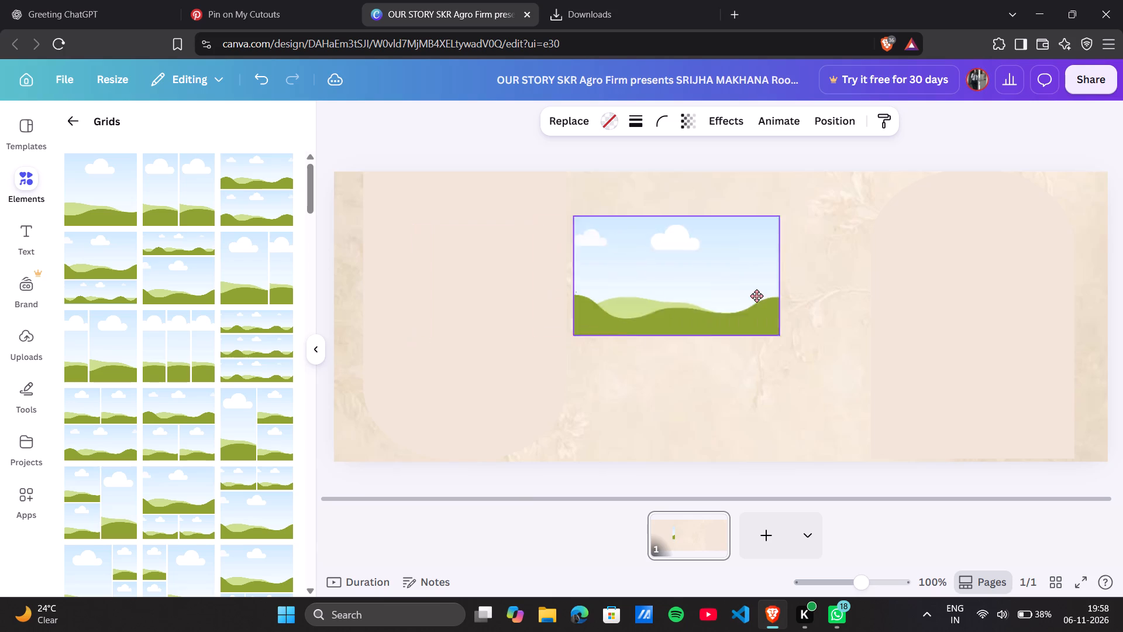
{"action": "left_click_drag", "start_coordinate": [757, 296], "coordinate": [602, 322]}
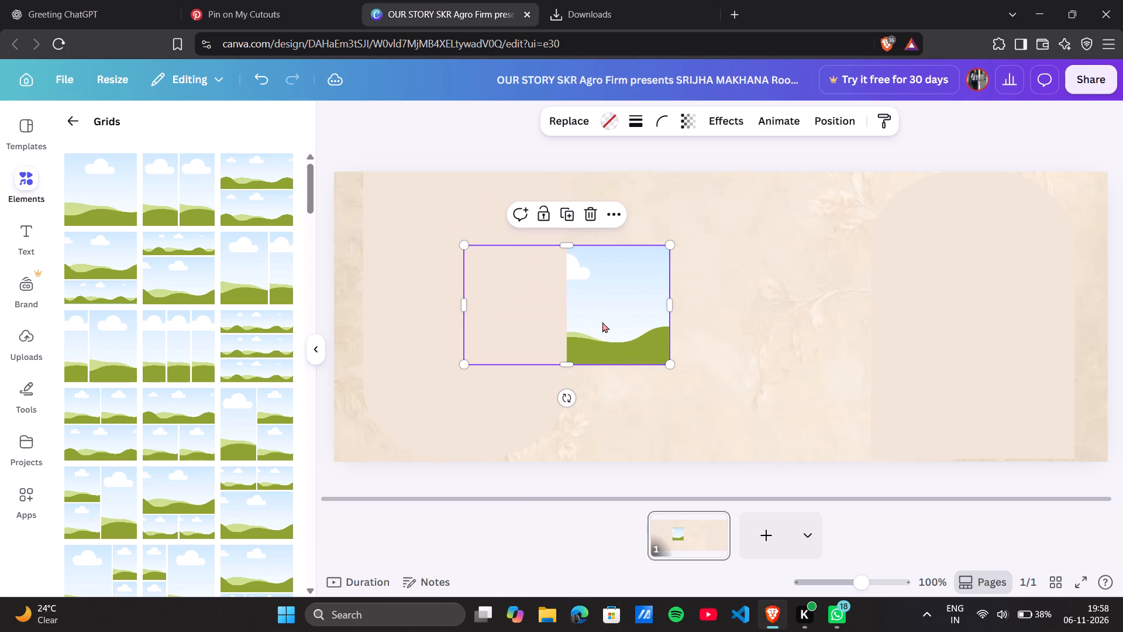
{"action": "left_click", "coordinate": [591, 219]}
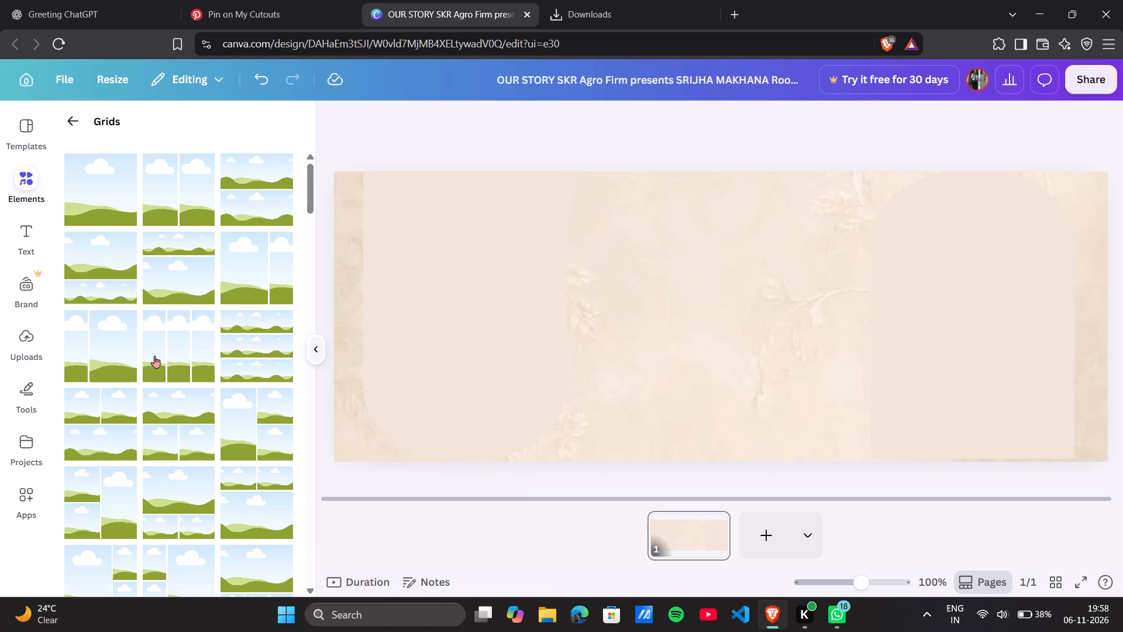
Look further through the grid collection for a suitable layout.
{"action": "scroll", "coordinate": [134, 364], "scroll_direction": "down", "scroll_amount": 7}
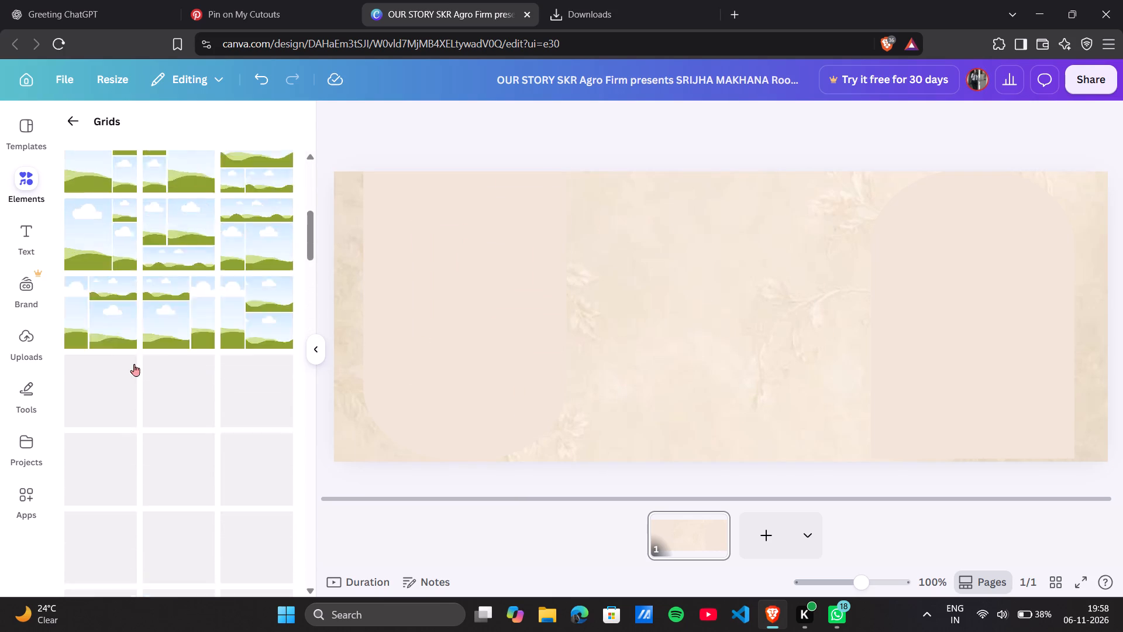
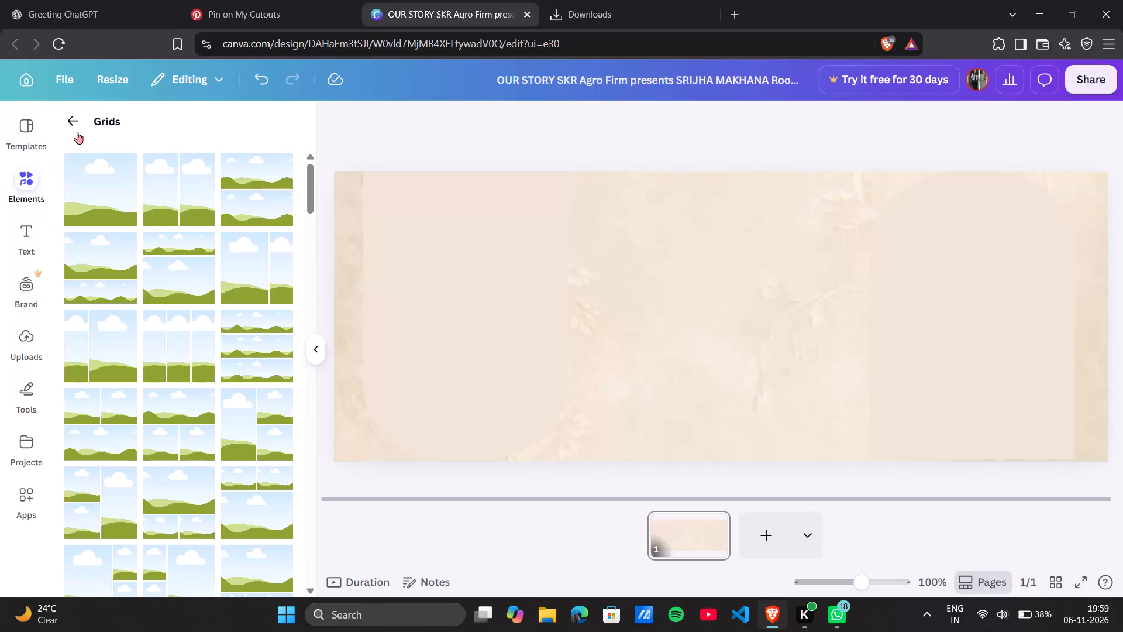
Browse the graphics and shapes collections for a suitable panel element.
{"action": "left_click", "coordinate": [70, 124]}
{"action": "scroll", "coordinate": [250, 467], "scroll_direction": "down", "scroll_amount": 2}
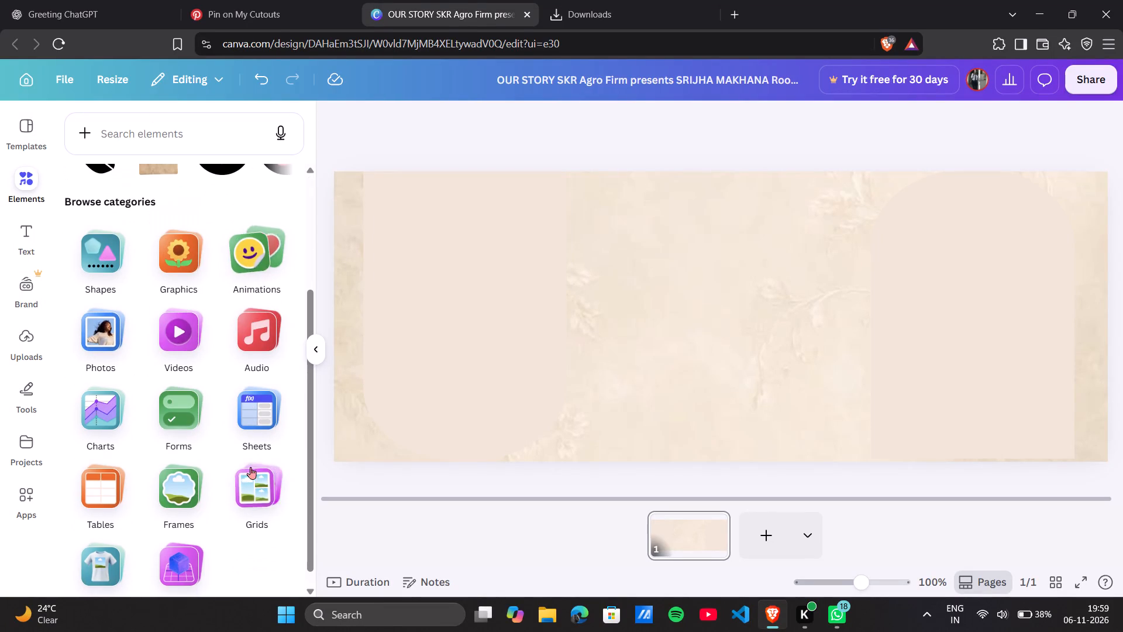
{"action": "left_click", "coordinate": [177, 267]}
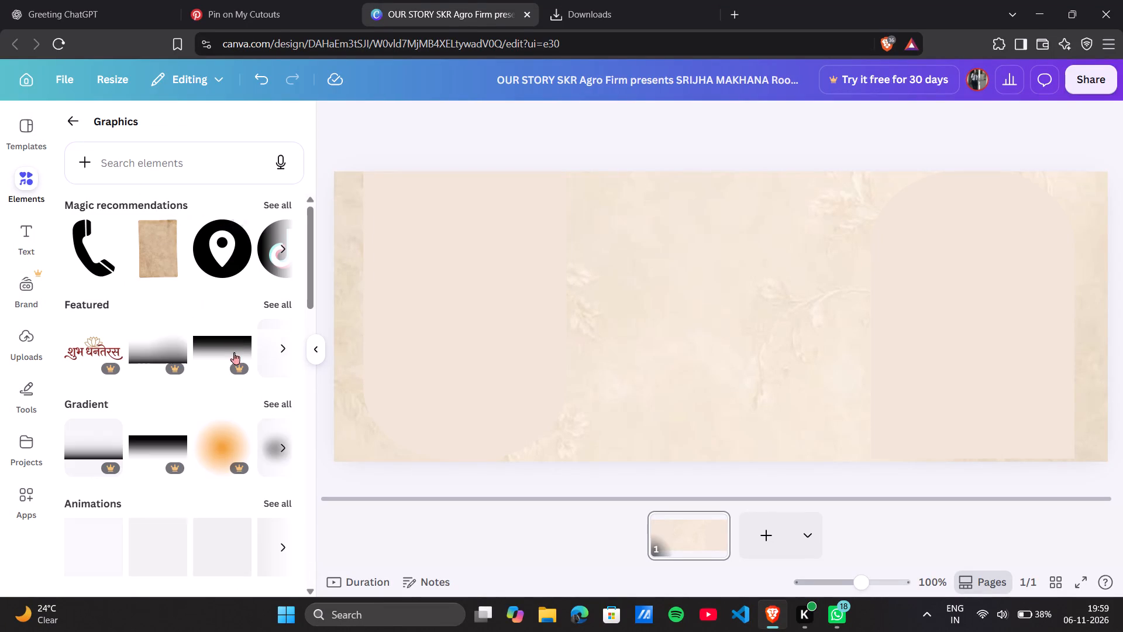
{"action": "scroll", "coordinate": [252, 441], "scroll_direction": "down", "scroll_amount": 4}
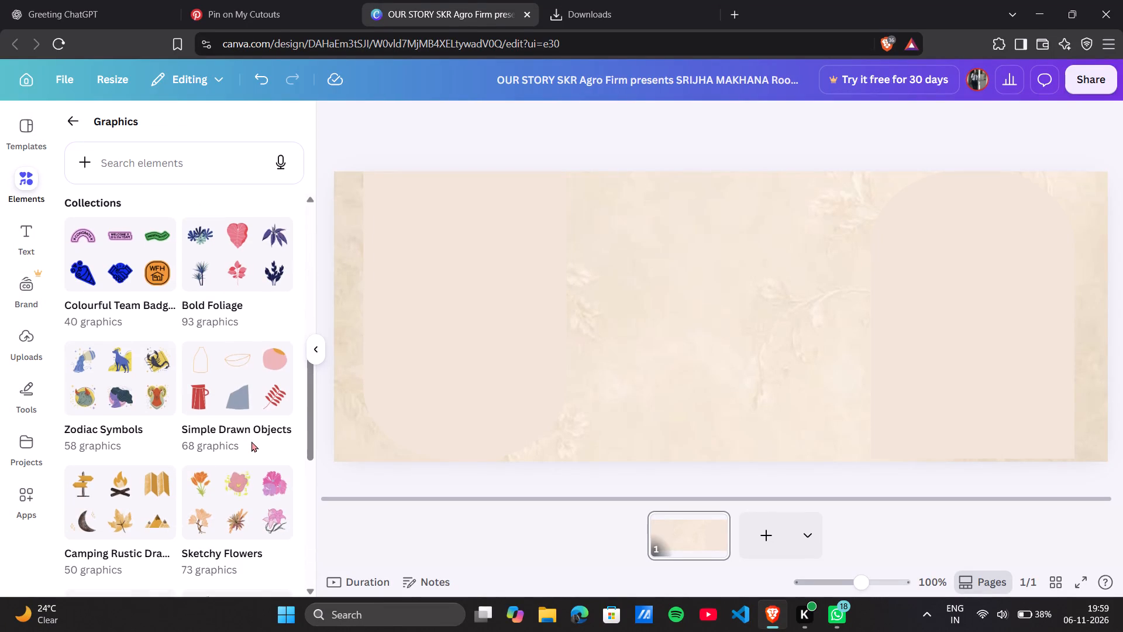
{"action": "scroll", "coordinate": [252, 441], "scroll_direction": "down", "scroll_amount": 5}
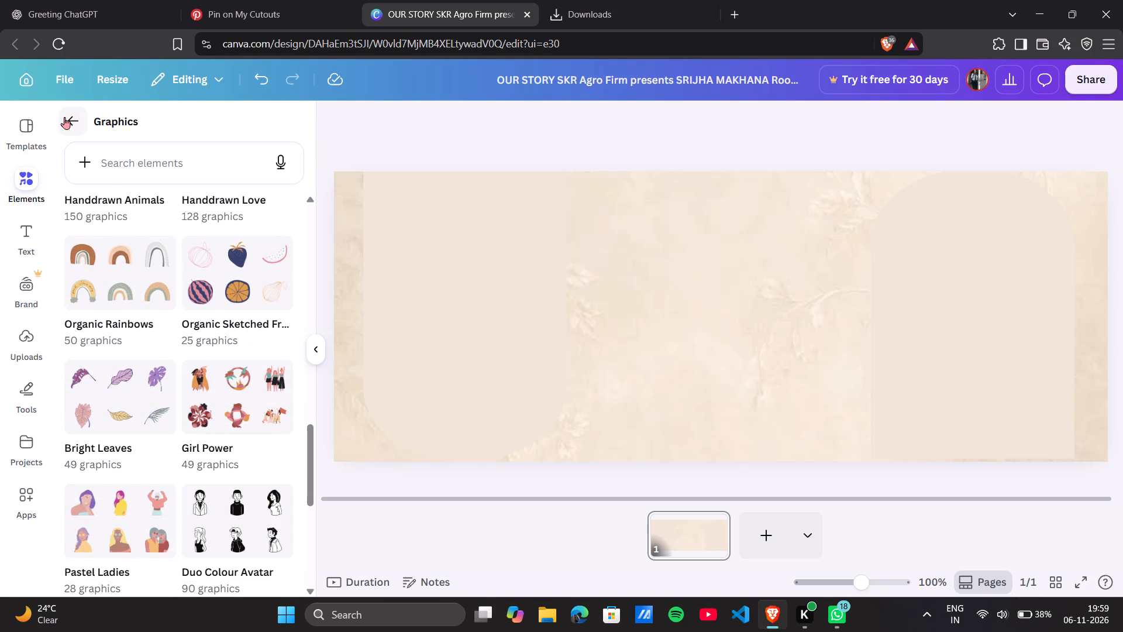
{"action": "left_click", "coordinate": [64, 117]}
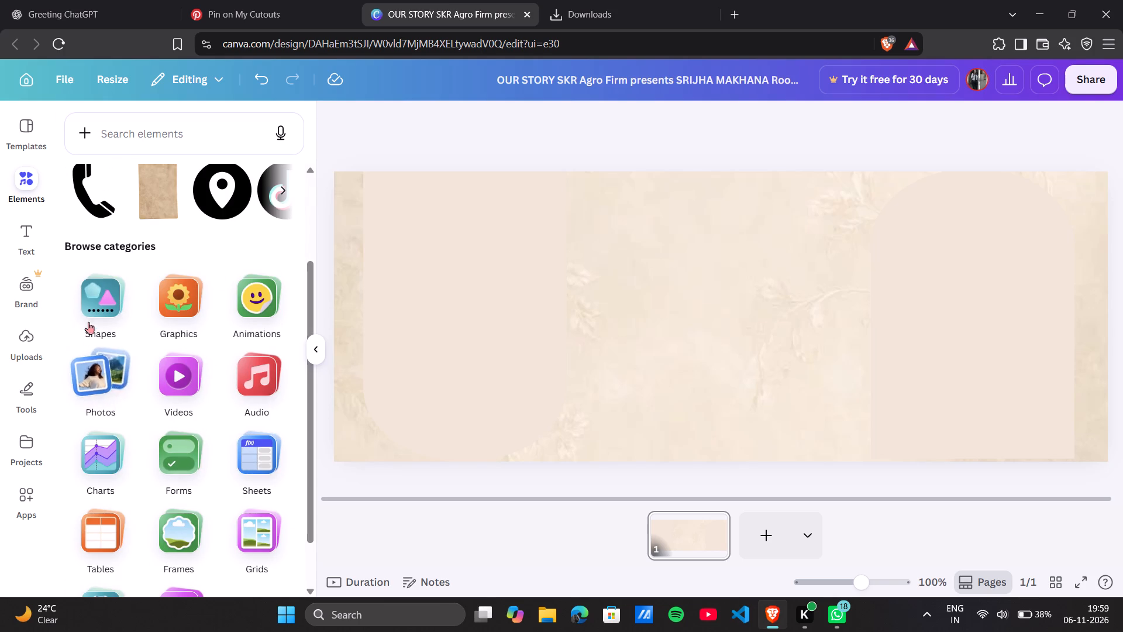
{"action": "left_click", "coordinate": [90, 307]}
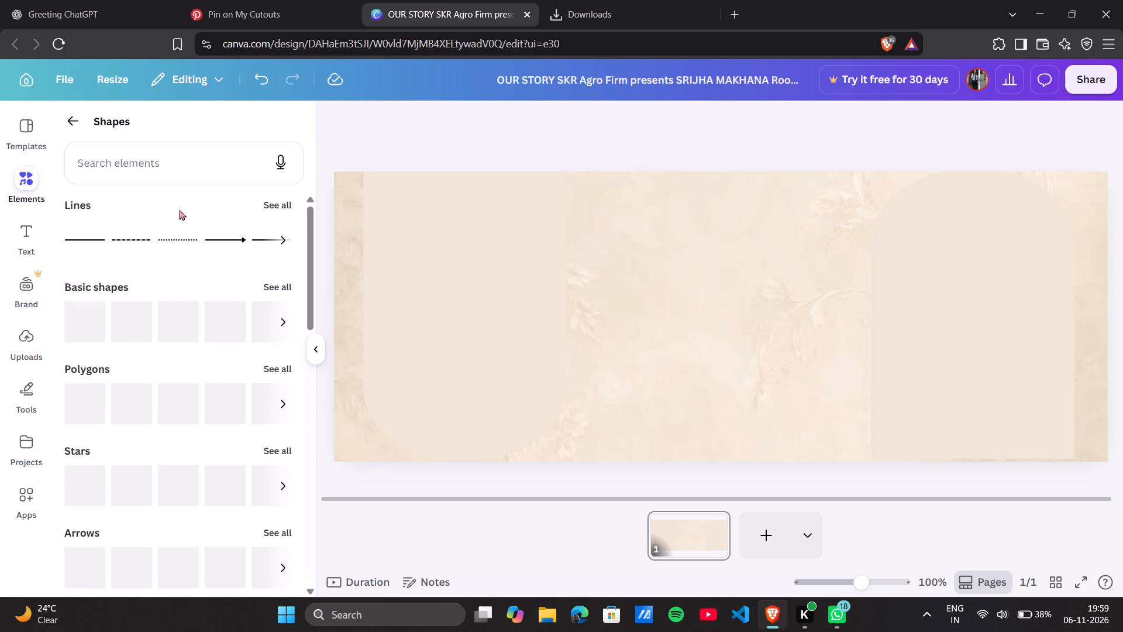
{"action": "scroll", "coordinate": [200, 364], "scroll_direction": "down", "scroll_amount": 5}
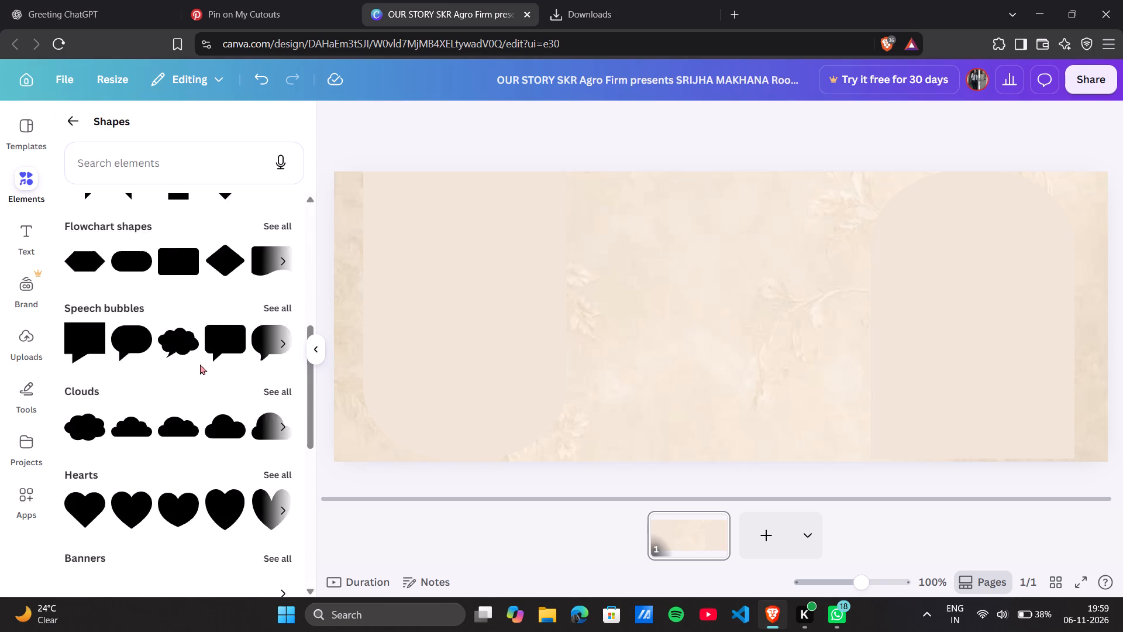
{"action": "scroll", "coordinate": [200, 364], "scroll_direction": "down", "scroll_amount": 10}
{"action": "scroll", "coordinate": [200, 364], "scroll_direction": "up", "scroll_amount": 4}
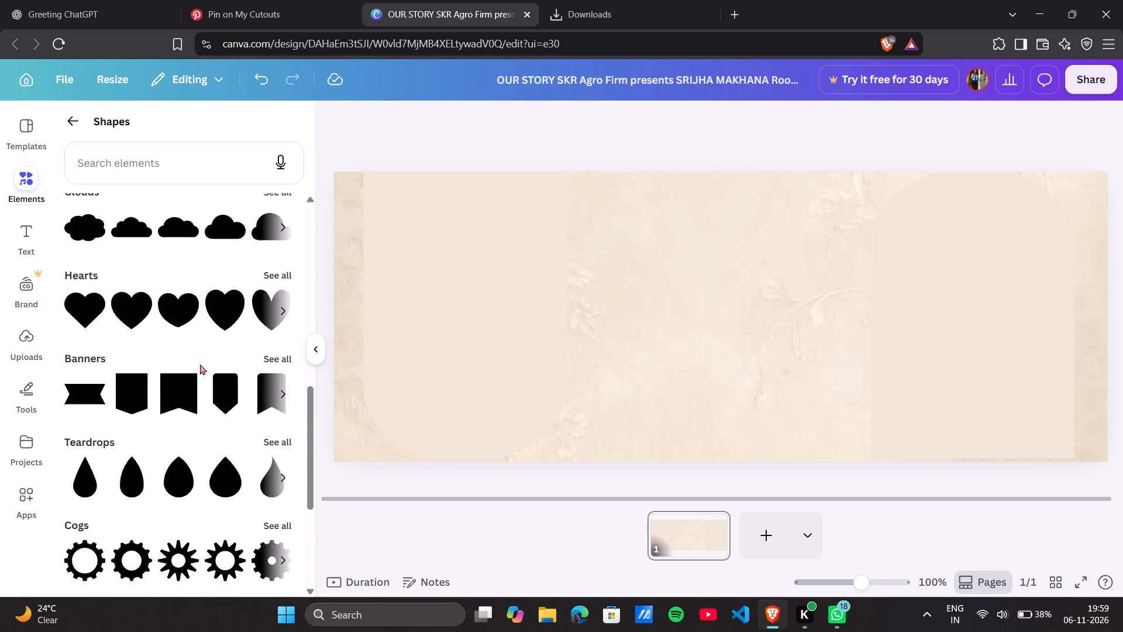
{"action": "scroll", "coordinate": [200, 364], "scroll_direction": "up", "scroll_amount": 8}
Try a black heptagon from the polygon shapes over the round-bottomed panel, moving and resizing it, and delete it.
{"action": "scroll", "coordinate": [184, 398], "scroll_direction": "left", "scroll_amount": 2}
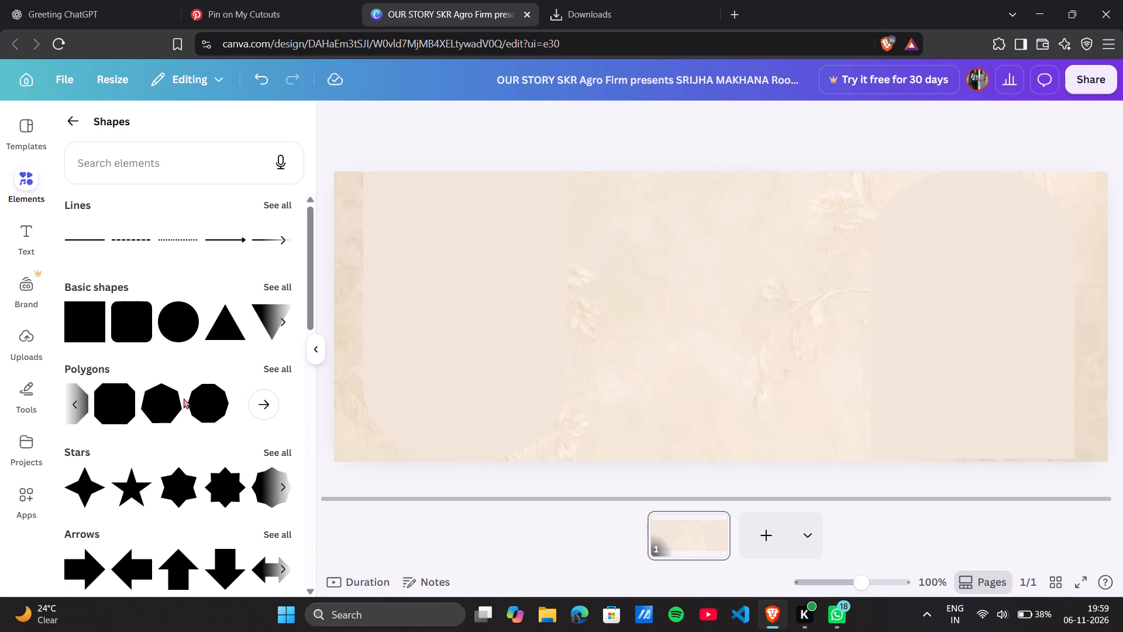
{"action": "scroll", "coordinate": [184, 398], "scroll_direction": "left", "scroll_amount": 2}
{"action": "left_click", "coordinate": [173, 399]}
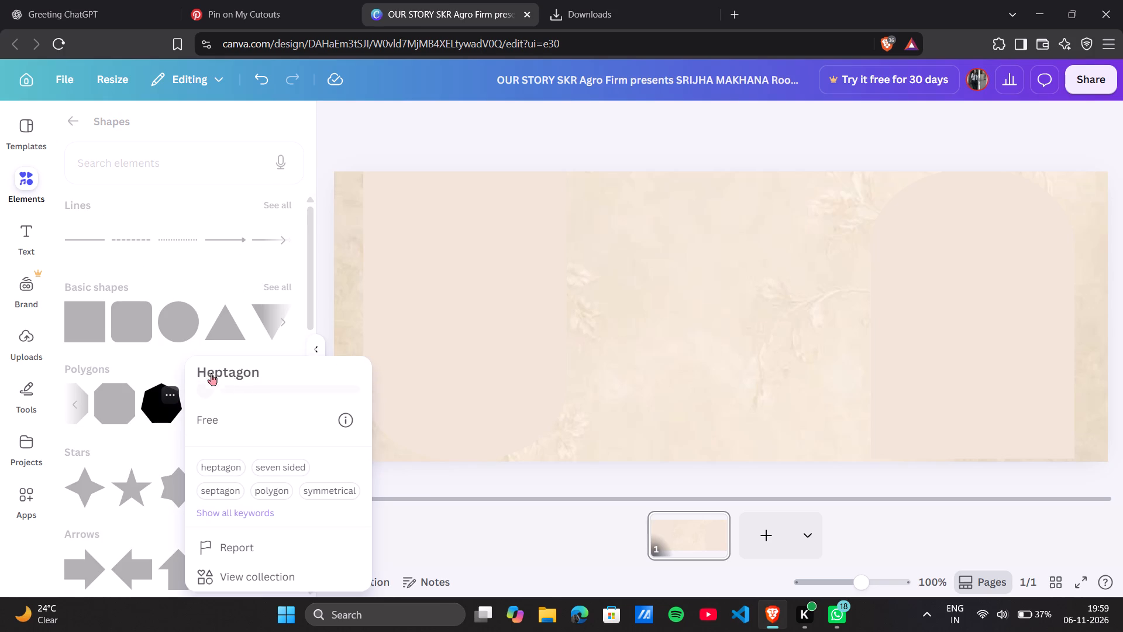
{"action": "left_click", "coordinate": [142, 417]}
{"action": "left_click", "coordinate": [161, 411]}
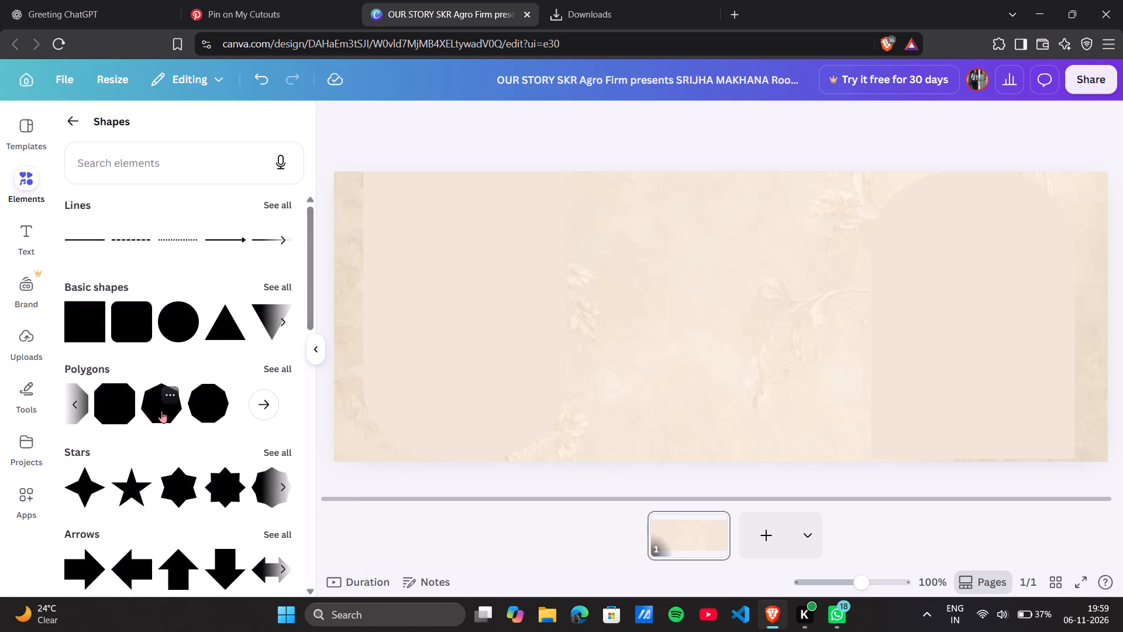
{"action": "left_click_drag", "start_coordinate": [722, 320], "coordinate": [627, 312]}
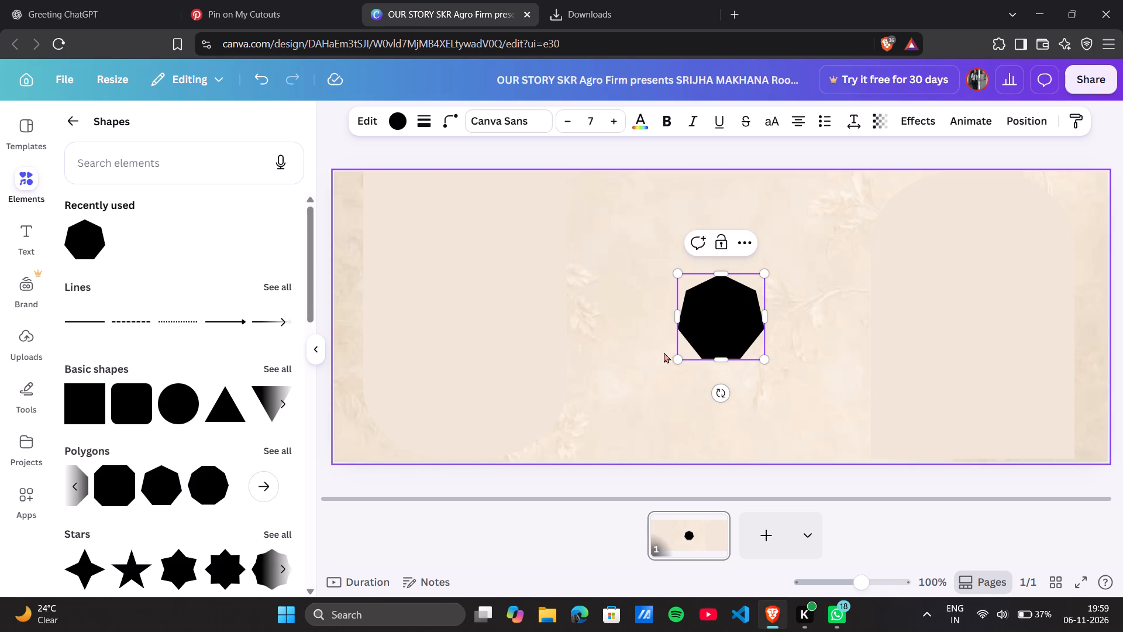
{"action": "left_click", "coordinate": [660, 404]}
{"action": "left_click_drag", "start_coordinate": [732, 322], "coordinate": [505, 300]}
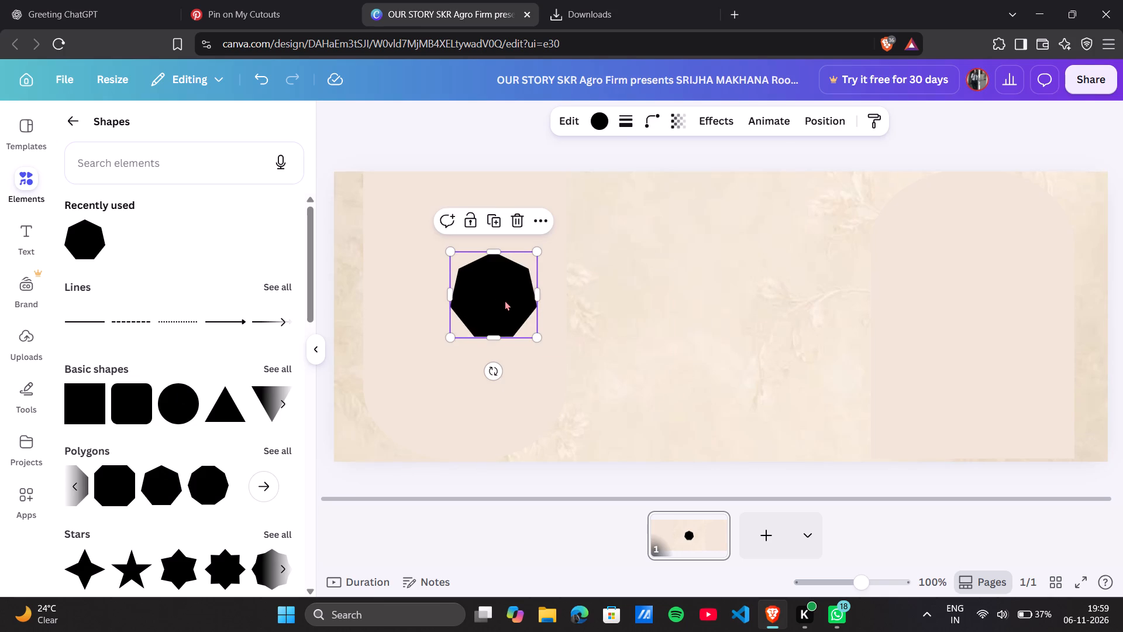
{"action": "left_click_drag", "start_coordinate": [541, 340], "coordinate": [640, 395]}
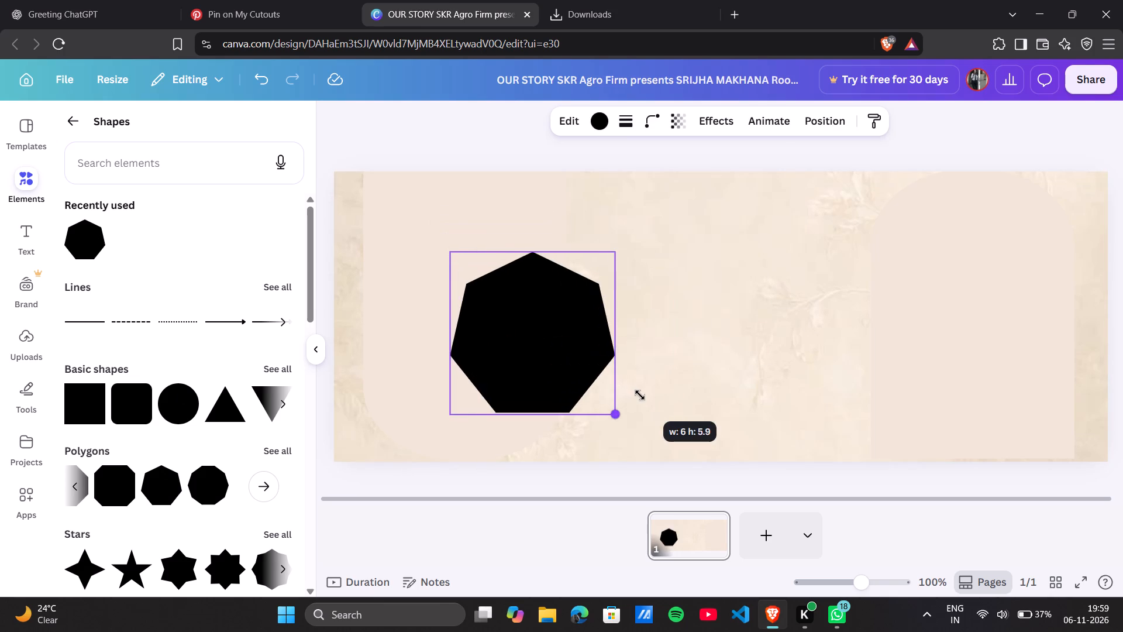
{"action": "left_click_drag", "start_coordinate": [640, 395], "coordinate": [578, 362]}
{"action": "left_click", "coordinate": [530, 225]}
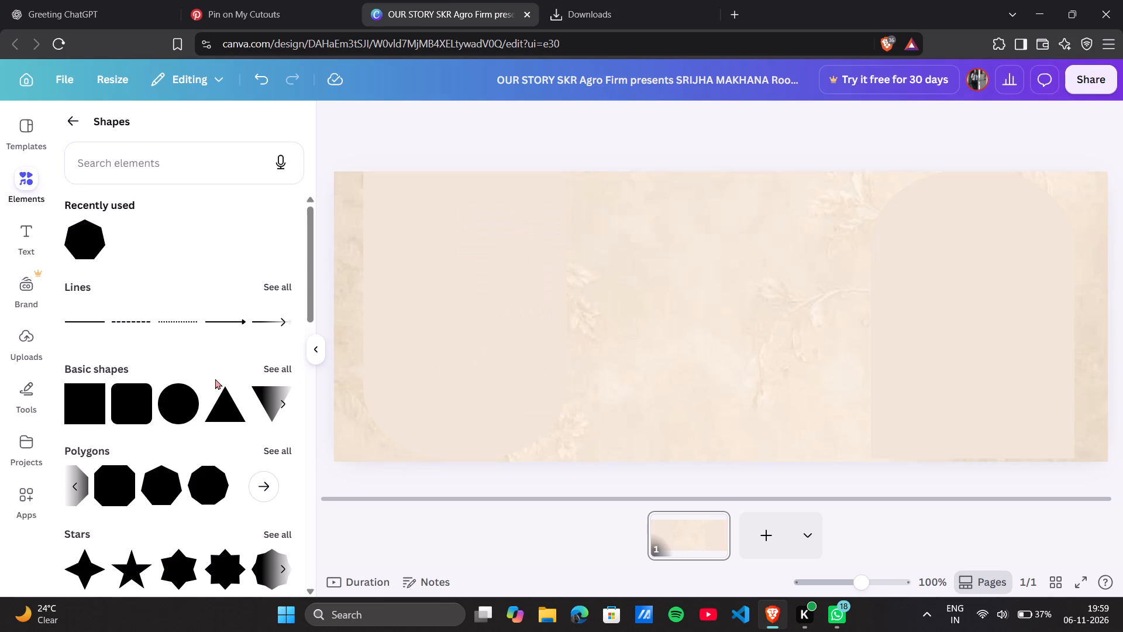
Look through the basic-shape frames for ones that match the two rounded panels.
{"action": "scroll", "coordinate": [215, 379], "scroll_direction": "down", "scroll_amount": 3}
{"action": "left_click", "coordinate": [71, 120]}
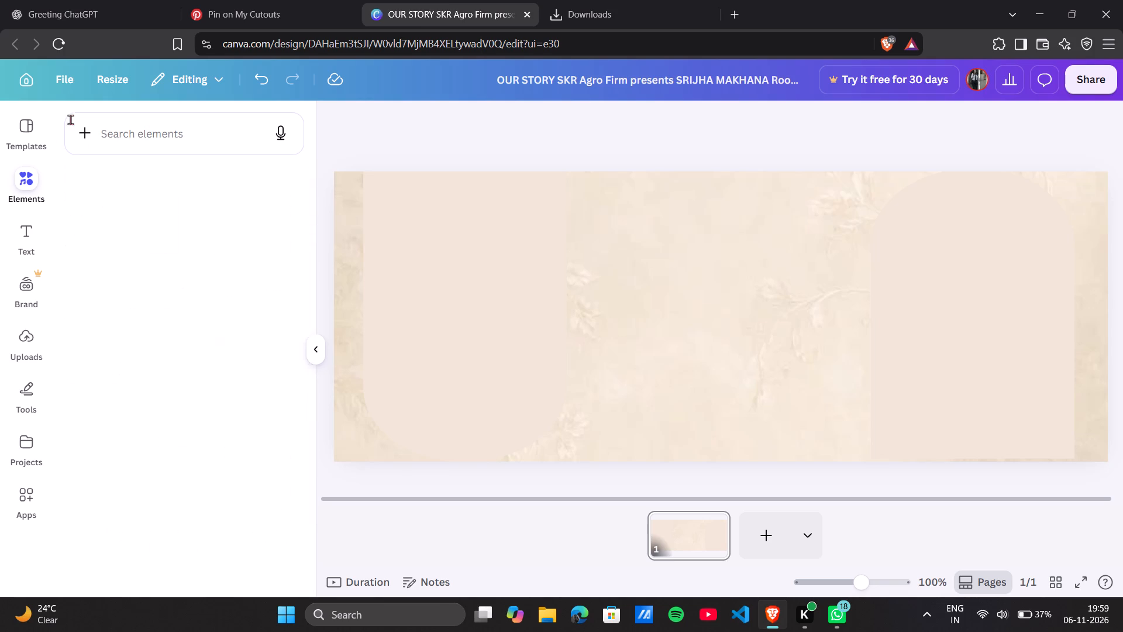
{"action": "scroll", "coordinate": [225, 387], "scroll_direction": "down", "scroll_amount": 3}
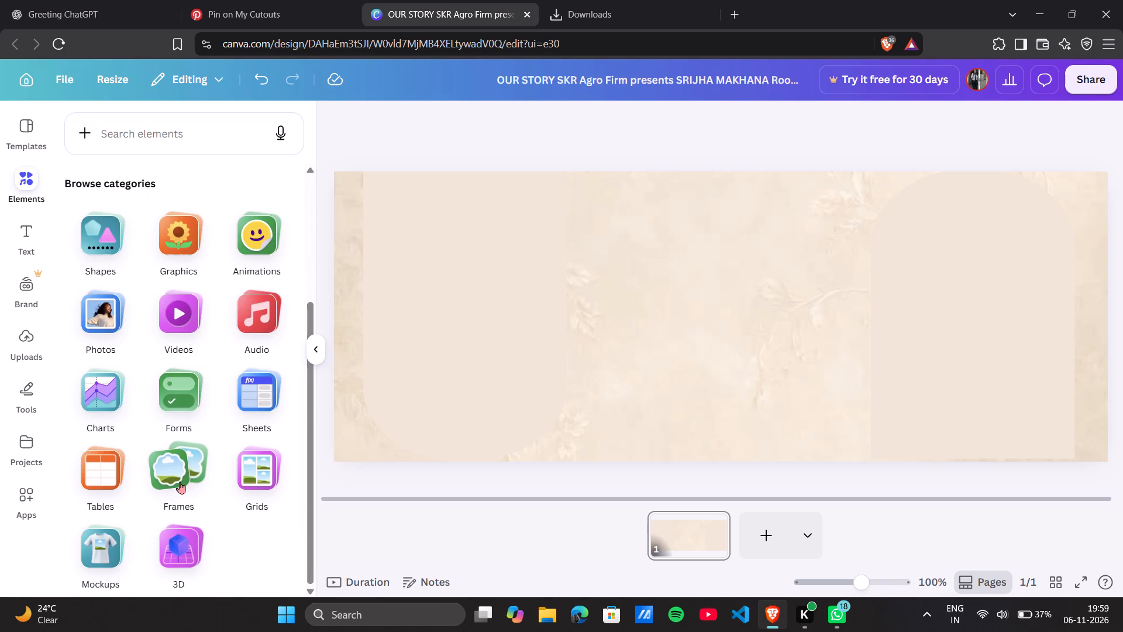
{"action": "left_click", "coordinate": [181, 482]}
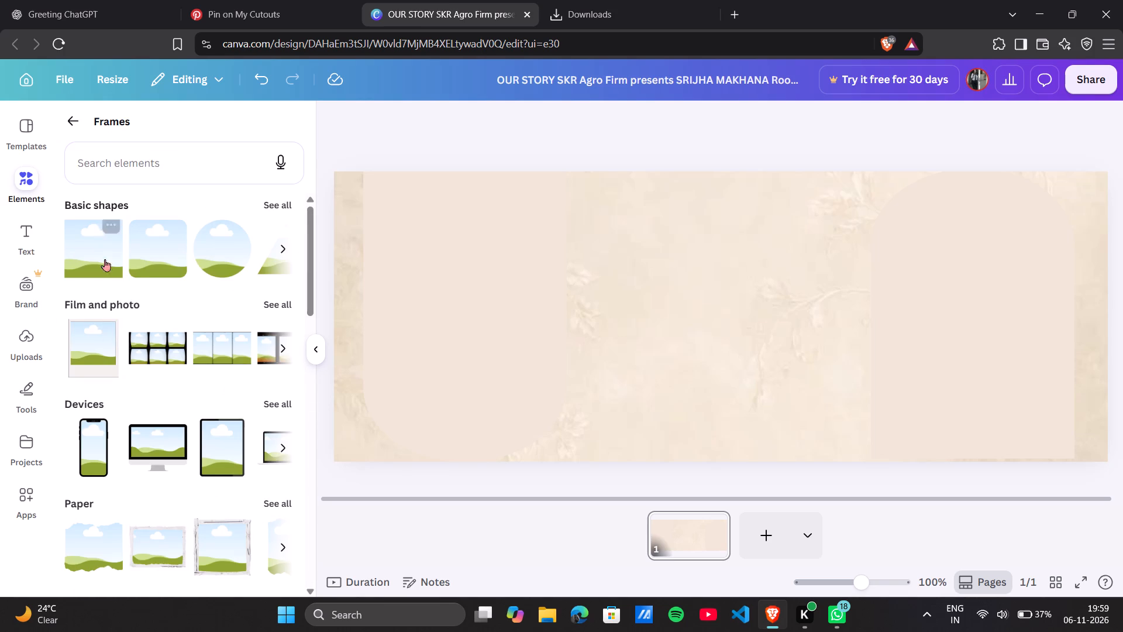
{"action": "scroll", "coordinate": [206, 253], "scroll_direction": "left", "scroll_amount": 5}
{"action": "scroll", "coordinate": [201, 266], "scroll_direction": "right", "scroll_amount": 3}
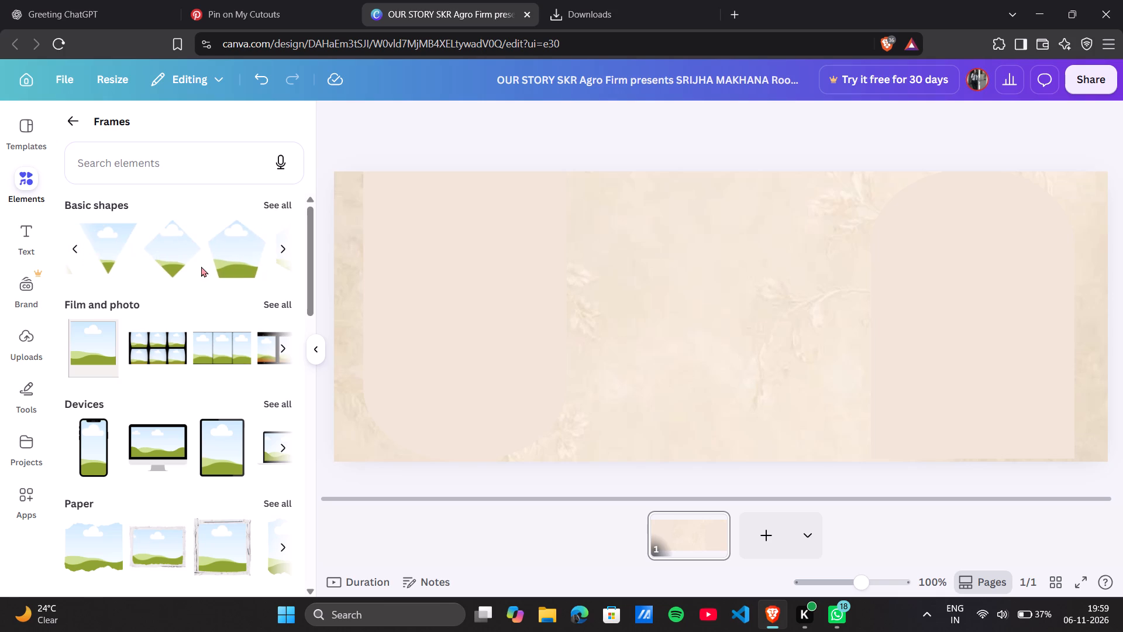
{"action": "scroll", "coordinate": [201, 266], "scroll_direction": "right", "scroll_amount": 2}
{"action": "scroll", "coordinate": [201, 266], "scroll_direction": "left", "scroll_amount": 5}
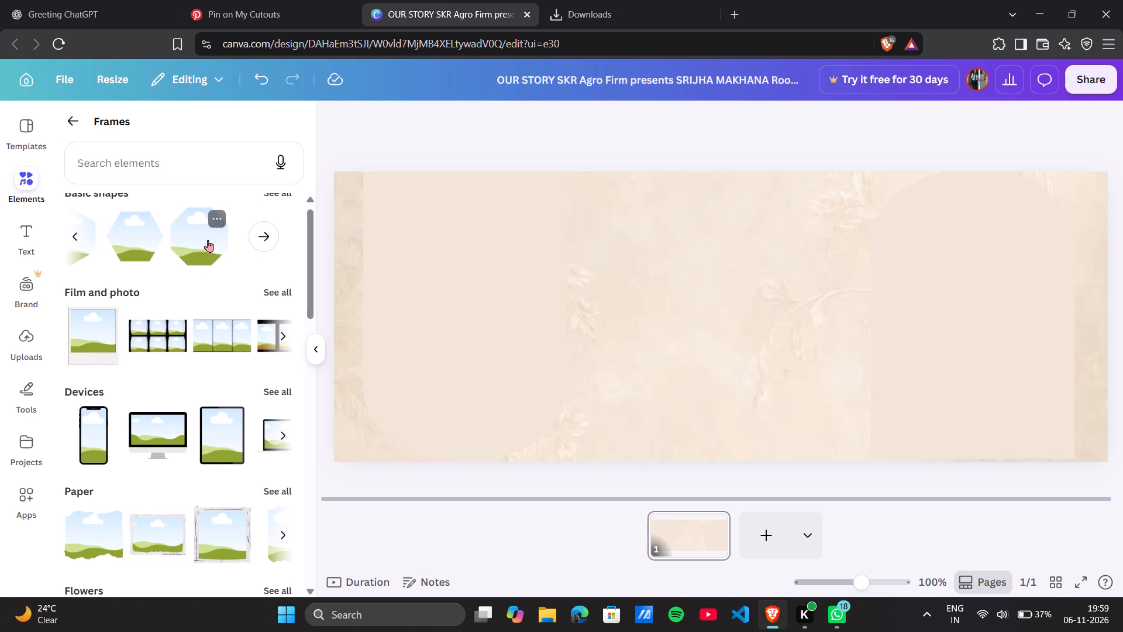
{"action": "scroll", "coordinate": [208, 240], "scroll_direction": "left", "scroll_amount": 2}
{"action": "scroll", "coordinate": [208, 240], "scroll_direction": "right", "scroll_amount": 6}
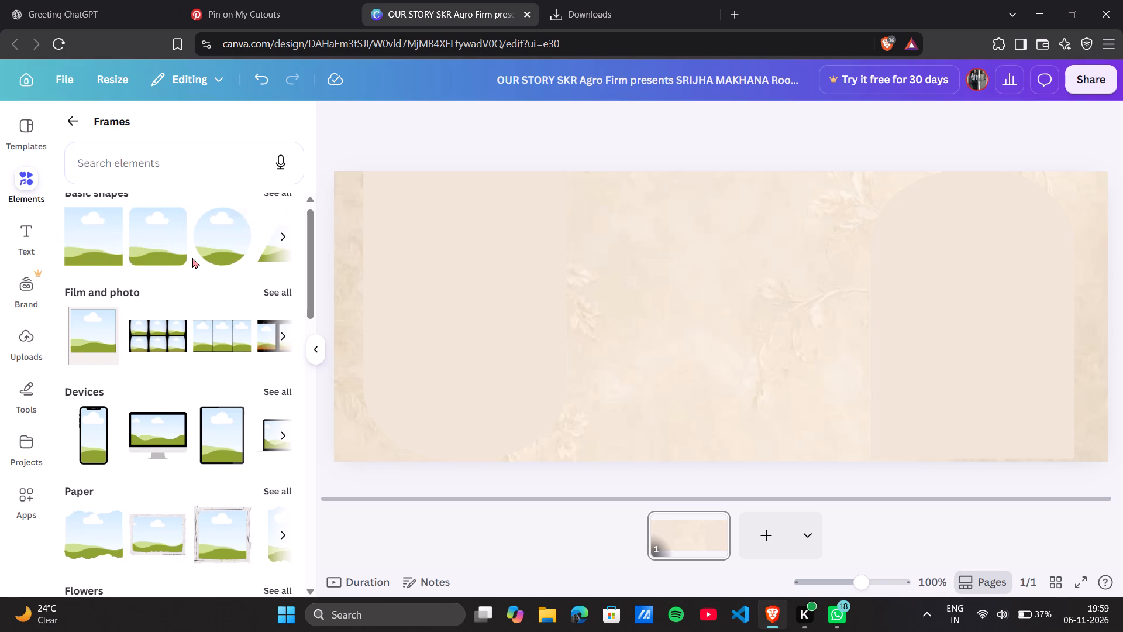
{"action": "scroll", "coordinate": [192, 257], "scroll_direction": "left", "scroll_amount": 8}
{"action": "left_click", "coordinate": [266, 242]}
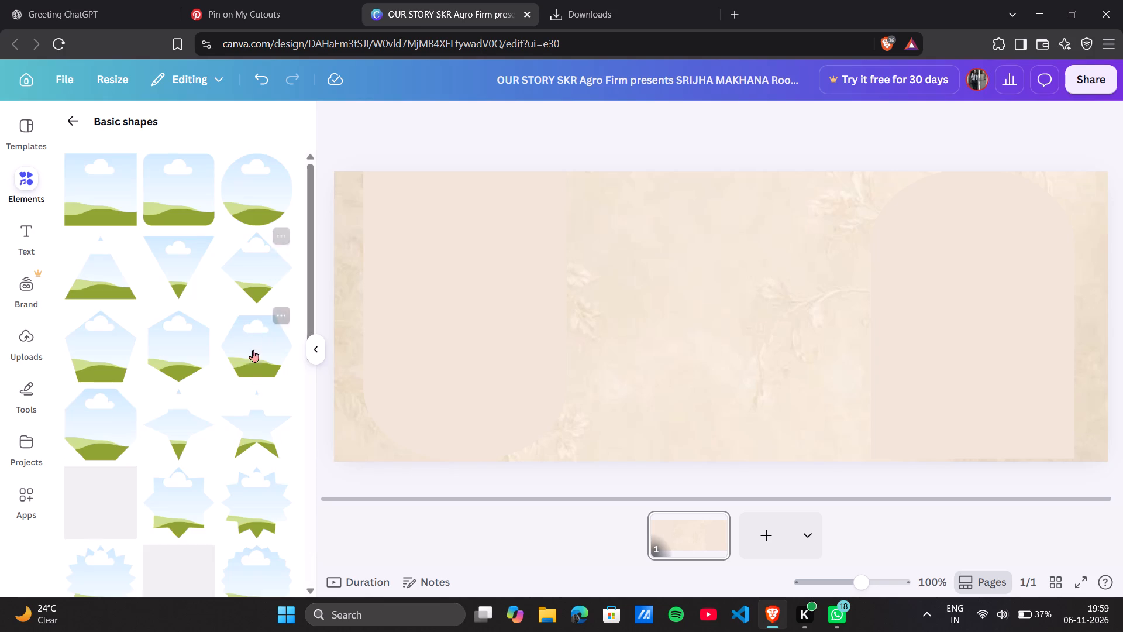
{"action": "scroll", "coordinate": [259, 384], "scroll_direction": "down", "scroll_amount": 6}
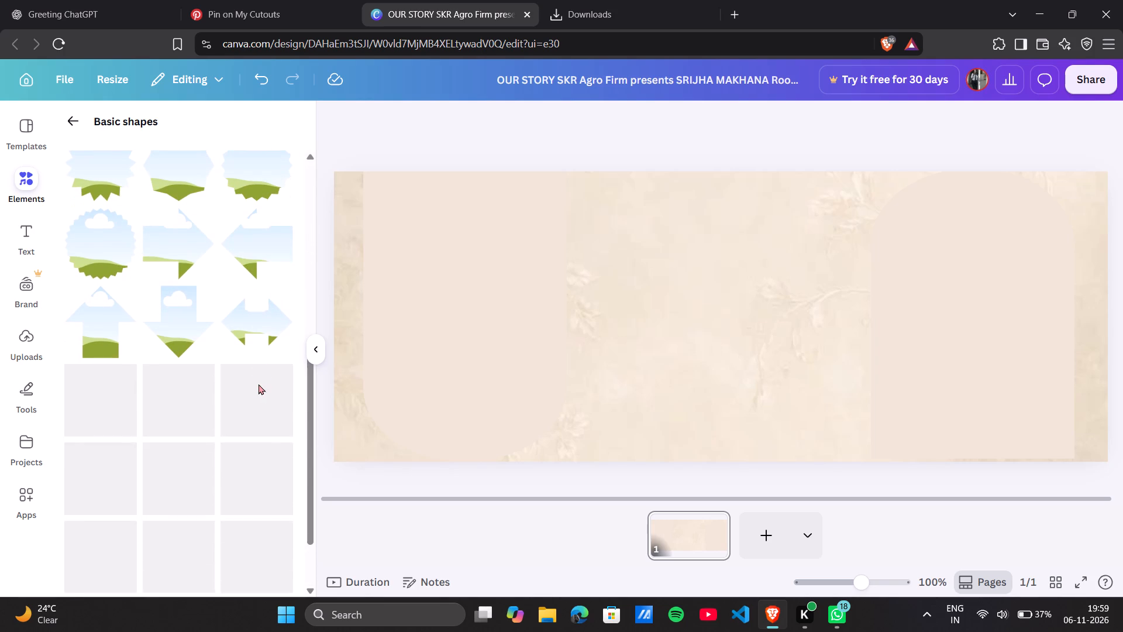
{"action": "scroll", "coordinate": [226, 460], "scroll_direction": "down", "scroll_amount": 2}
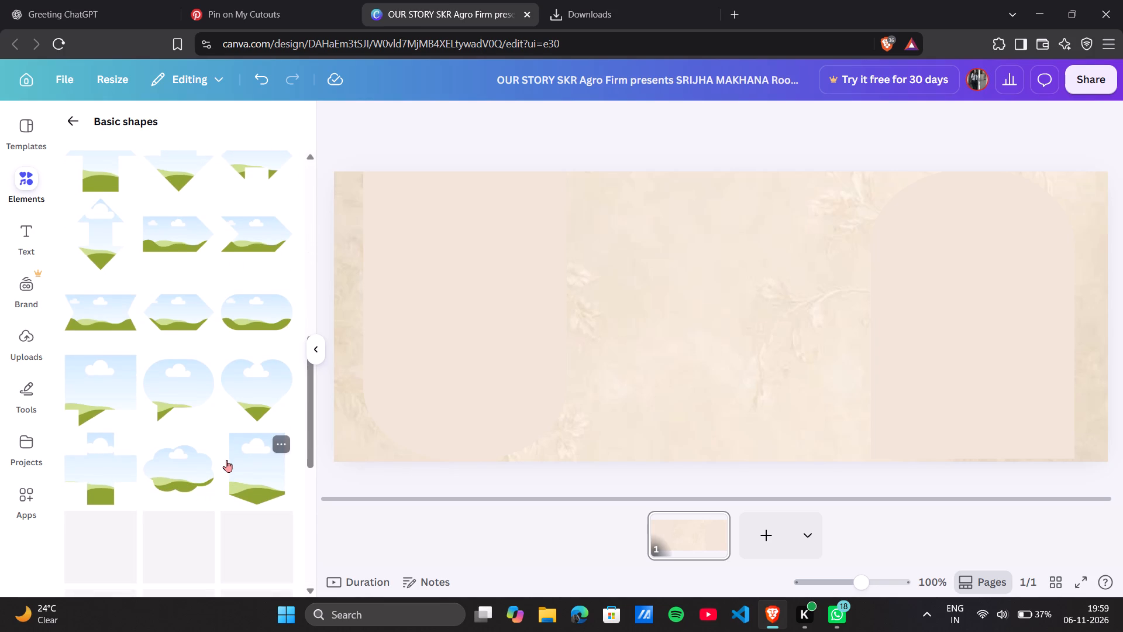
{"action": "scroll", "coordinate": [226, 460], "scroll_direction": "down", "scroll_amount": 2}
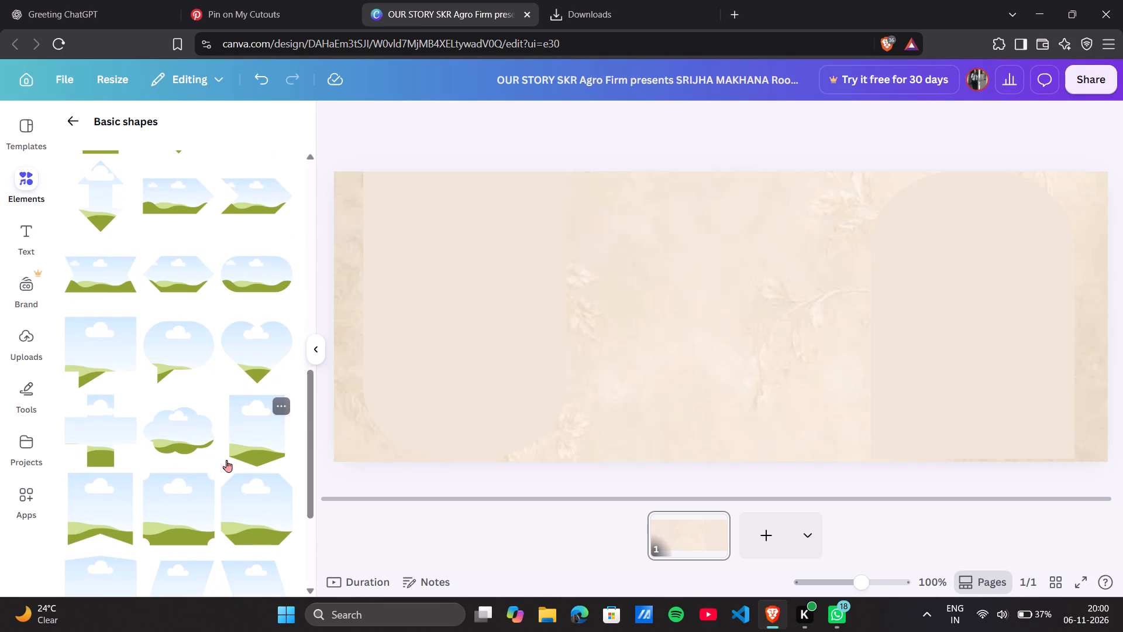
{"action": "scroll", "coordinate": [226, 460], "scroll_direction": "down", "scroll_amount": 2}
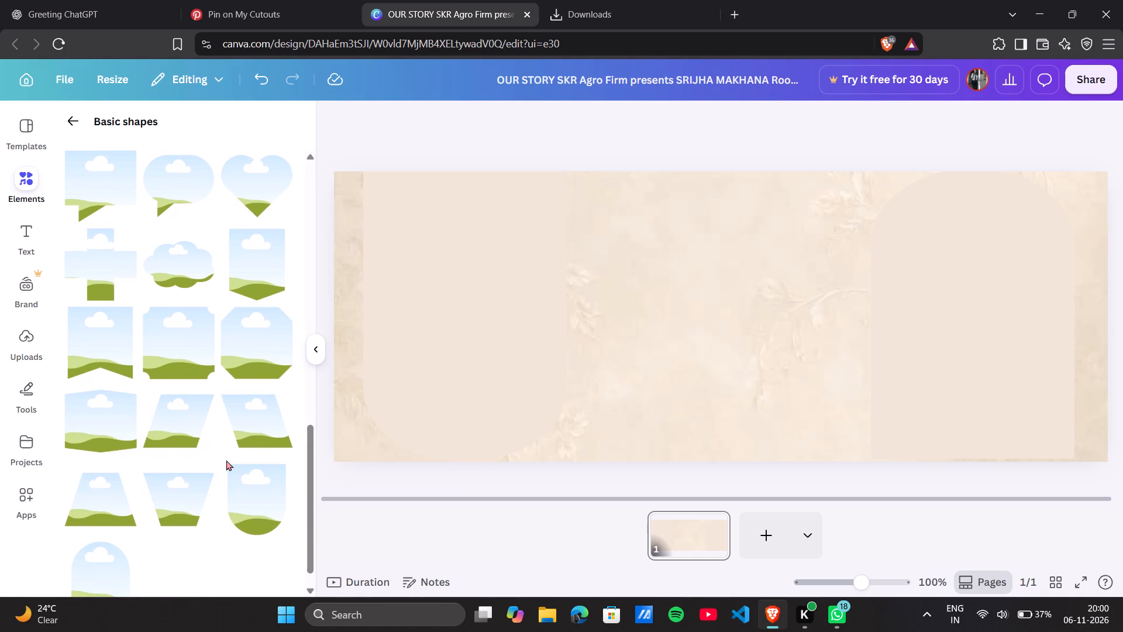
Delete both rounded shape panels from the cream floral background.
{"action": "left_click", "coordinate": [440, 396]}
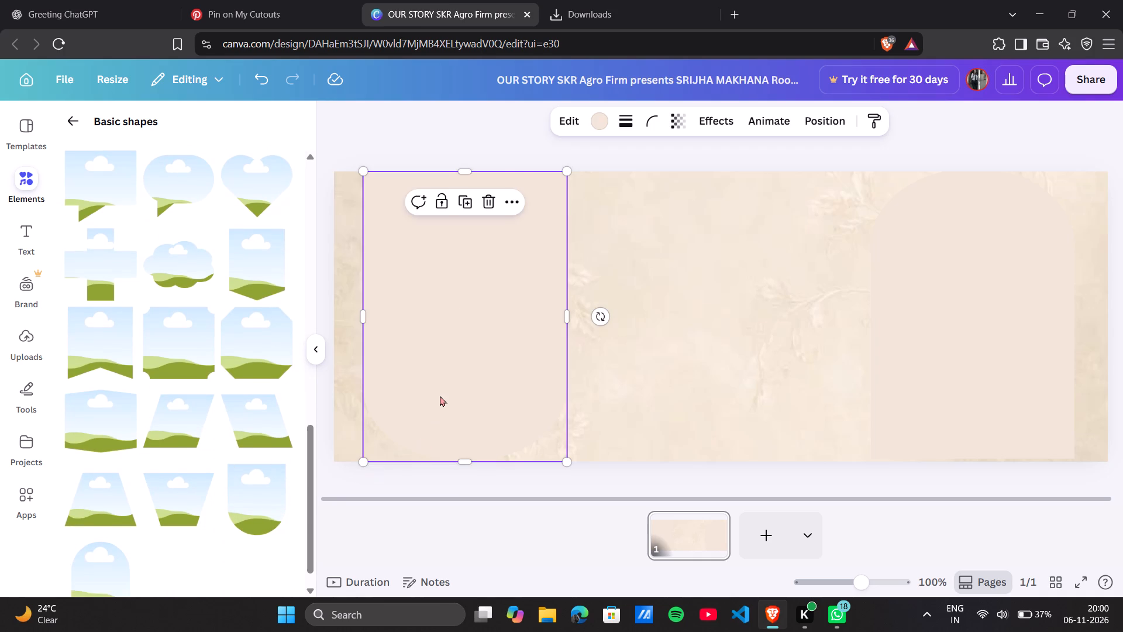
{"action": "left_click", "coordinate": [490, 205]}
{"action": "left_click", "coordinate": [945, 329]}
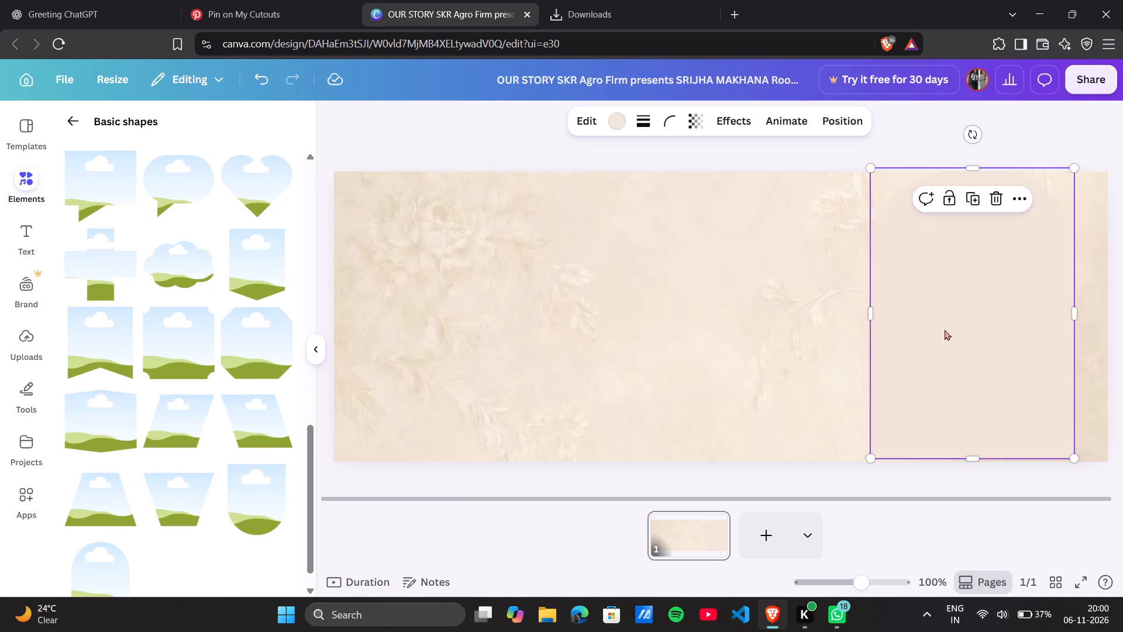
{"action": "left_click", "coordinate": [1000, 203]}
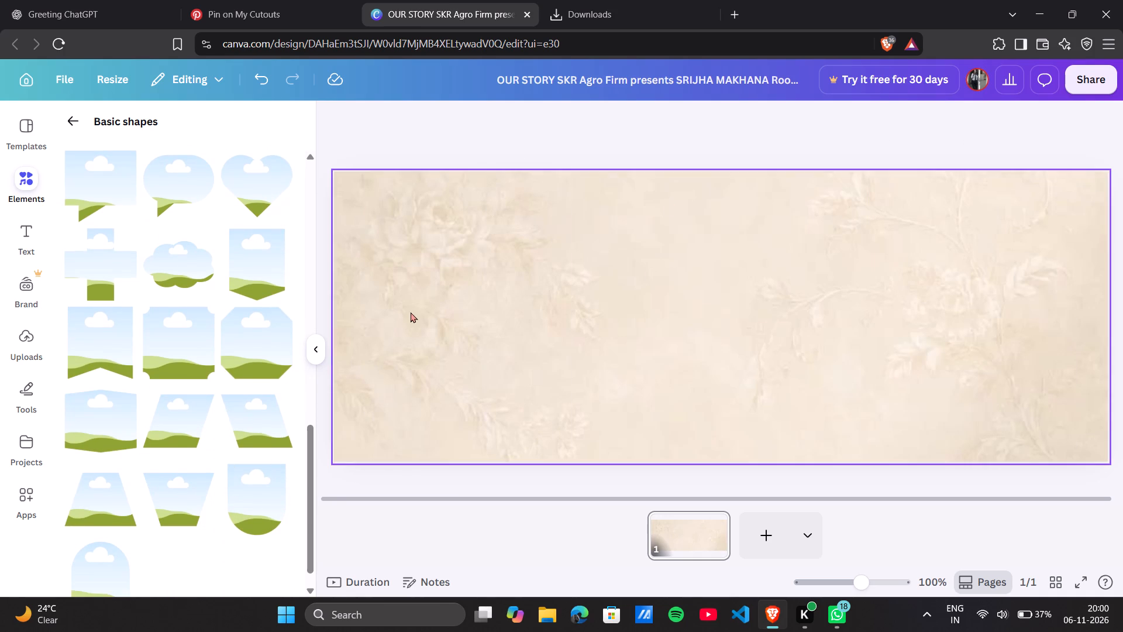
Add a round-bottomed frame and an arch-topped frame, placing the round-bottomed one near the page's left edge and the arch toward its right side.
{"action": "scroll", "coordinate": [125, 465], "scroll_direction": "down", "scroll_amount": 1}
{"action": "left_click", "coordinate": [249, 472]}
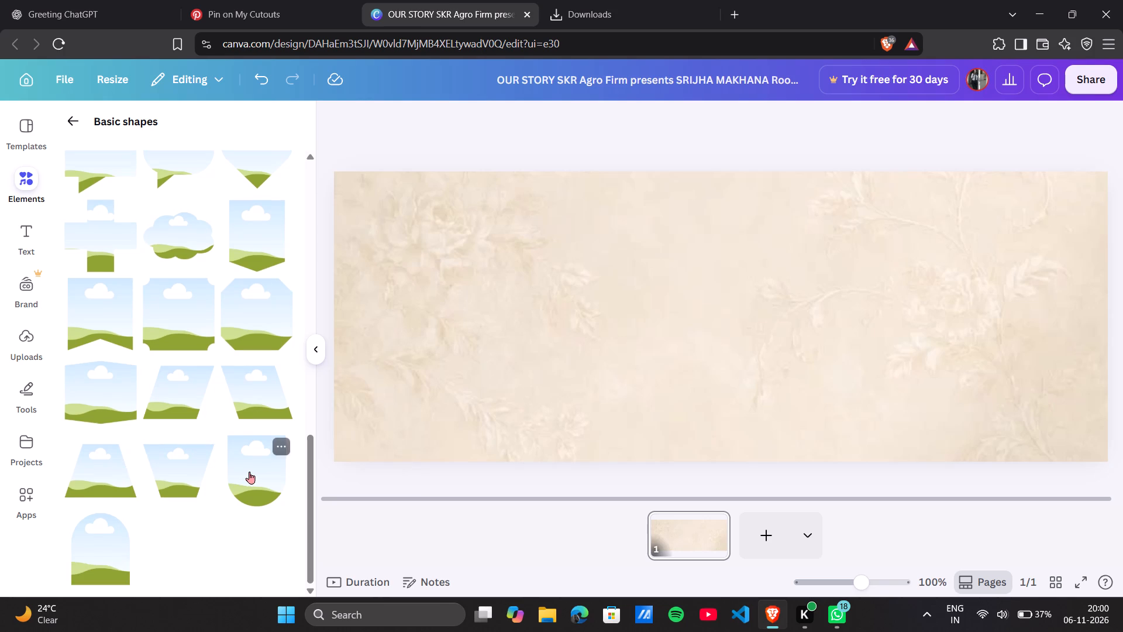
{"action": "left_click", "coordinate": [103, 537]}
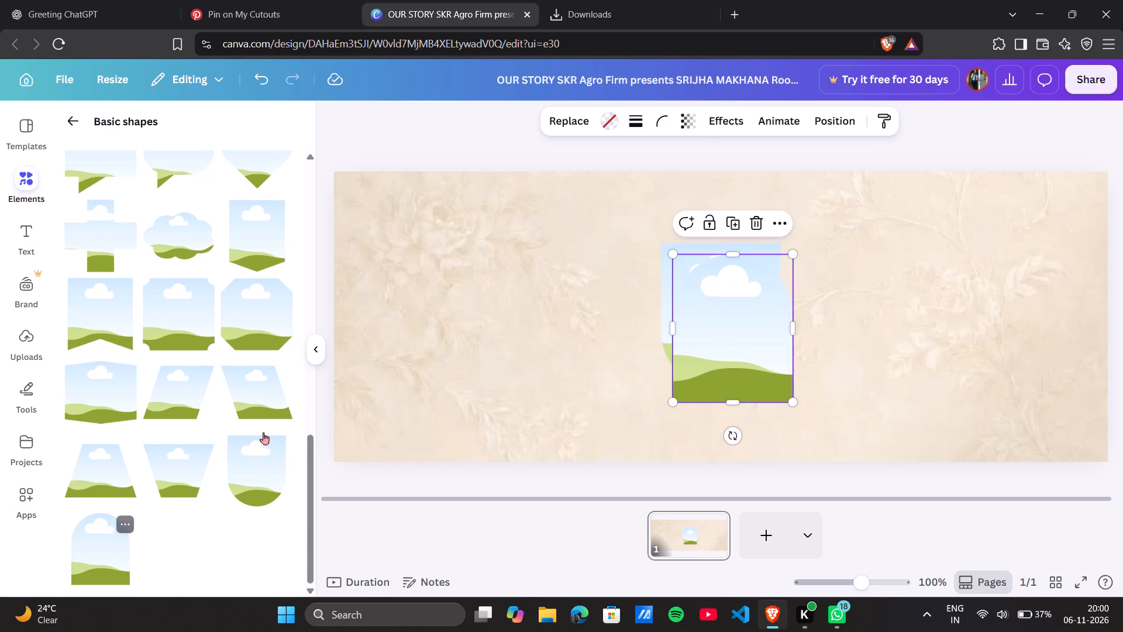
{"action": "left_click_drag", "start_coordinate": [732, 350], "coordinate": [943, 310]}
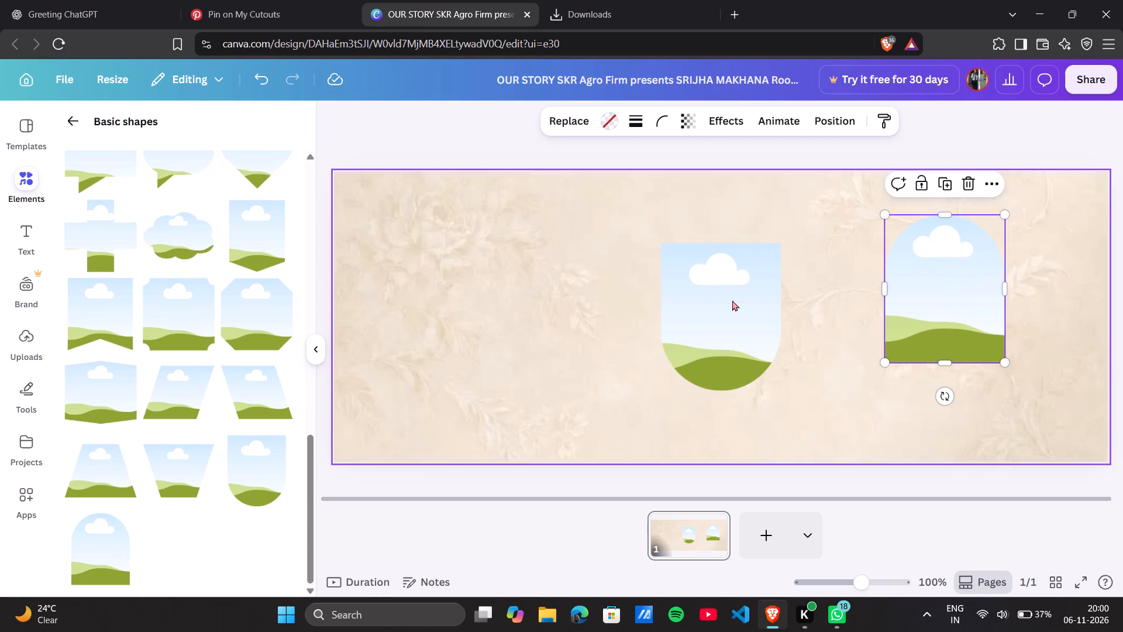
{"action": "left_click_drag", "start_coordinate": [720, 308], "coordinate": [427, 293]}
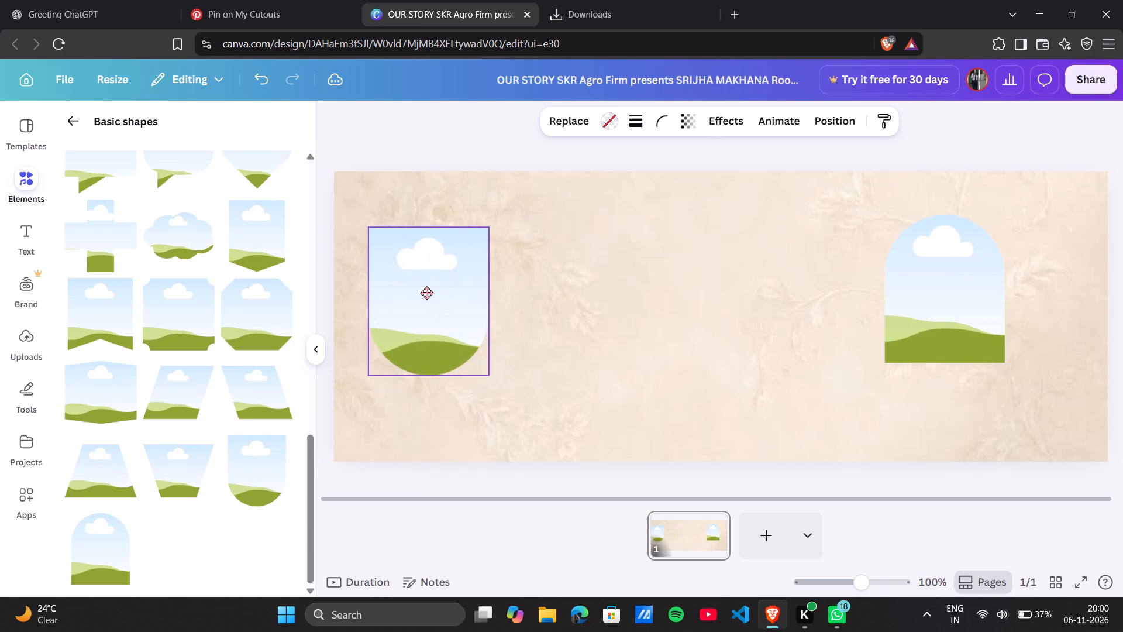
{"action": "left_click_drag", "start_coordinate": [427, 293], "coordinate": [426, 296]}
{"action": "left_click_drag", "start_coordinate": [426, 296], "coordinate": [420, 296]}
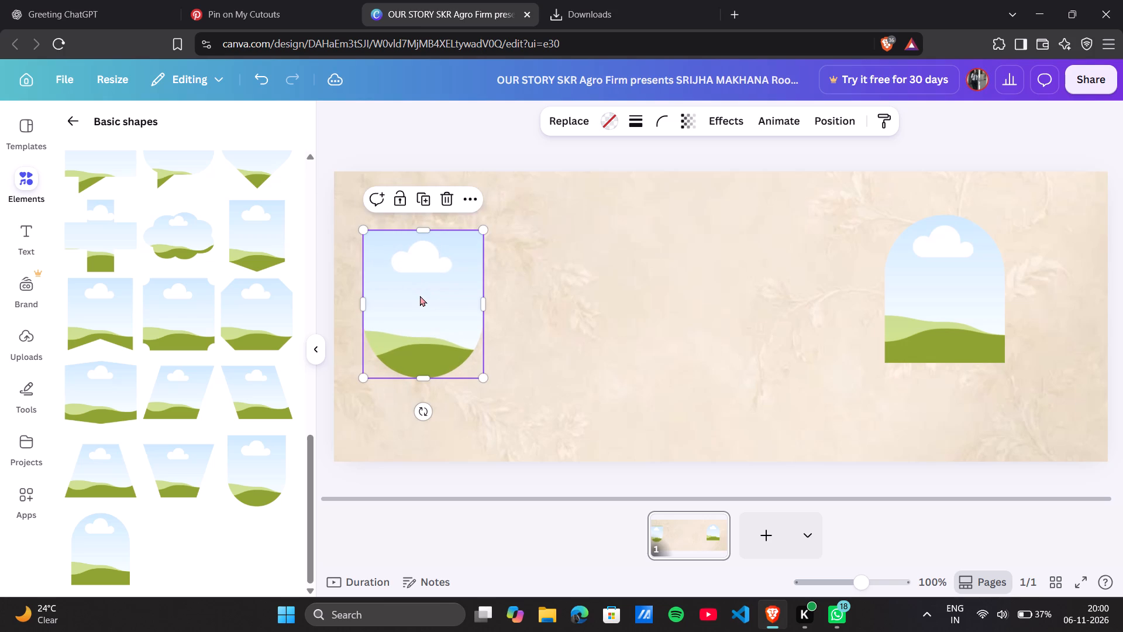
Stretch the round-bottomed frame to the full 10.5 cm page height and widen it to a little over 7 cm.
{"action": "left_click_drag", "start_coordinate": [428, 379], "coordinate": [422, 446]}
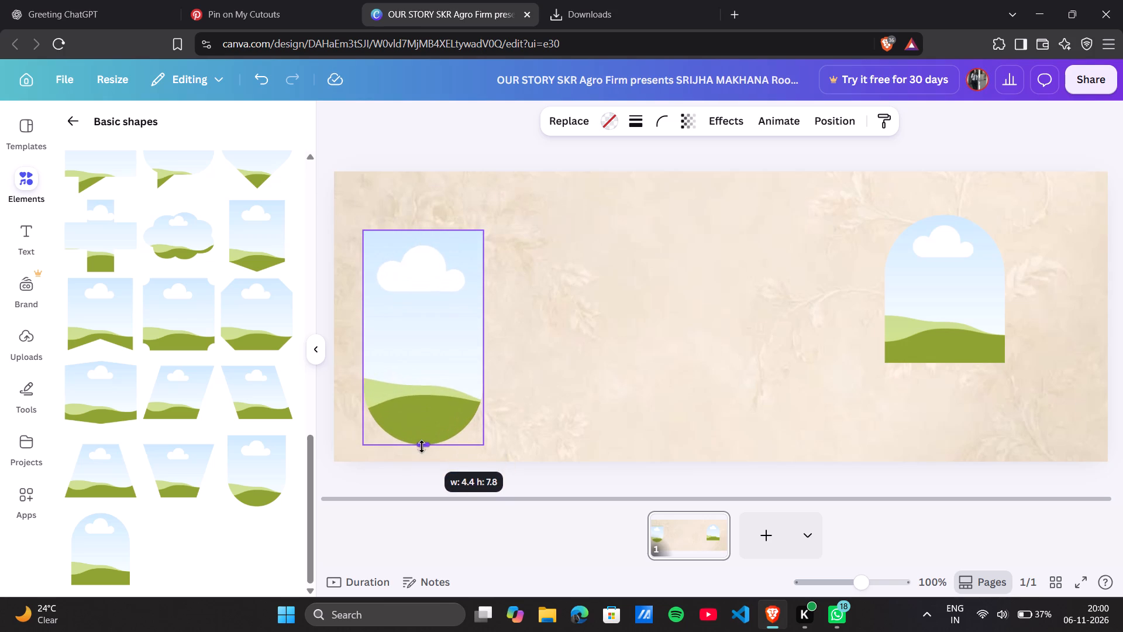
{"action": "left_click_drag", "start_coordinate": [422, 446], "coordinate": [422, 462]}
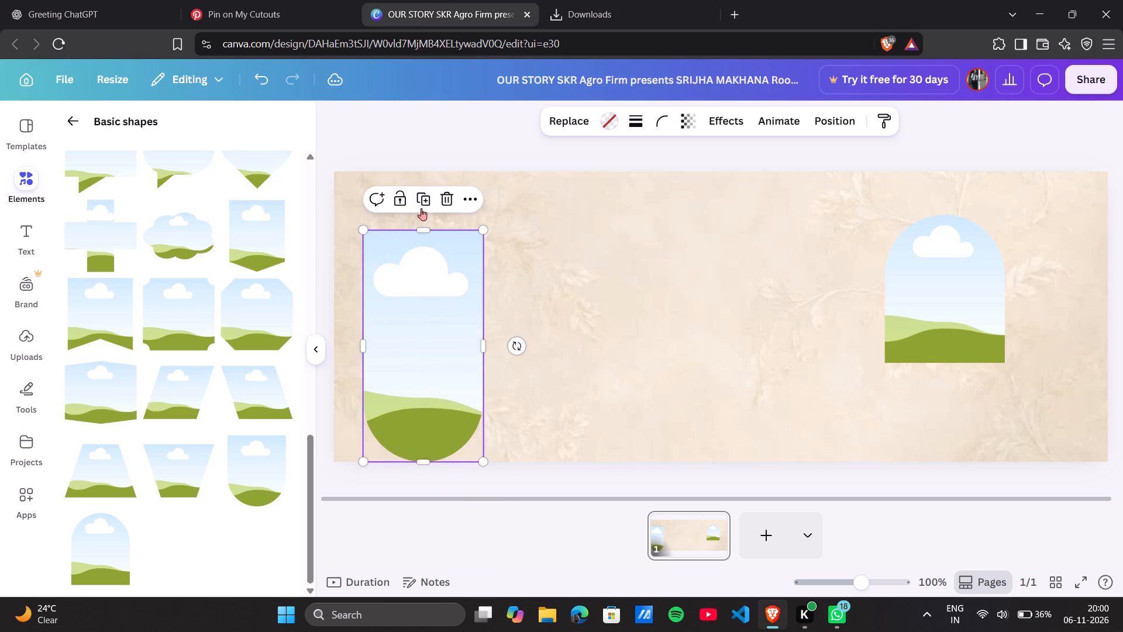
{"action": "left_click_drag", "start_coordinate": [424, 230], "coordinate": [421, 173]}
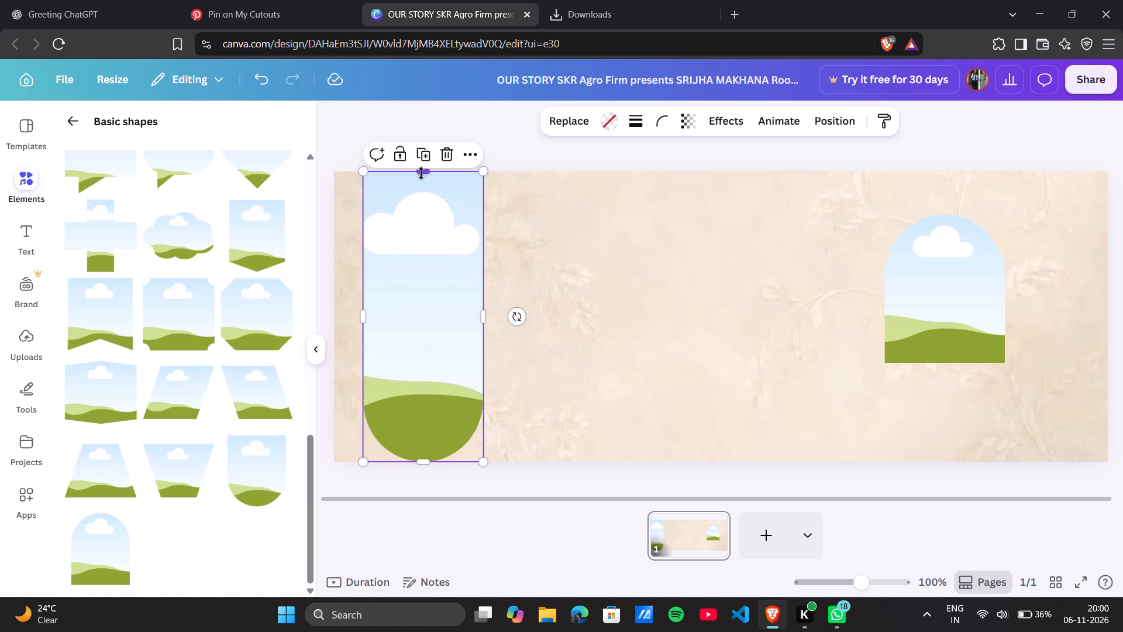
{"action": "left_click_drag", "start_coordinate": [484, 317], "coordinate": [557, 321]}
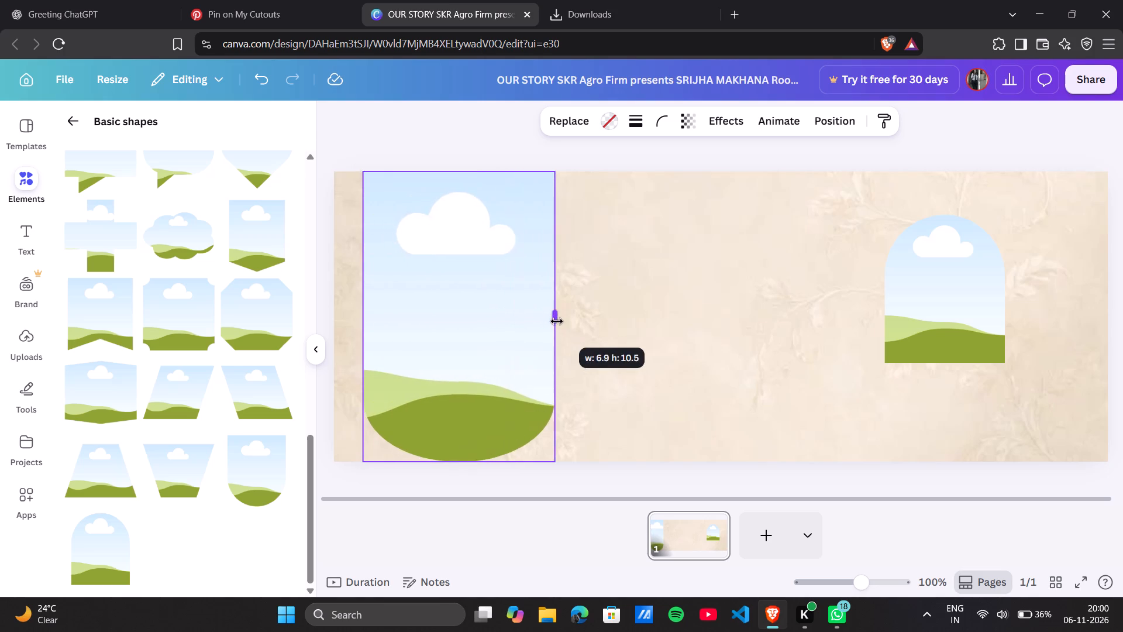
{"action": "left_click_drag", "start_coordinate": [557, 321], "coordinate": [564, 321]}
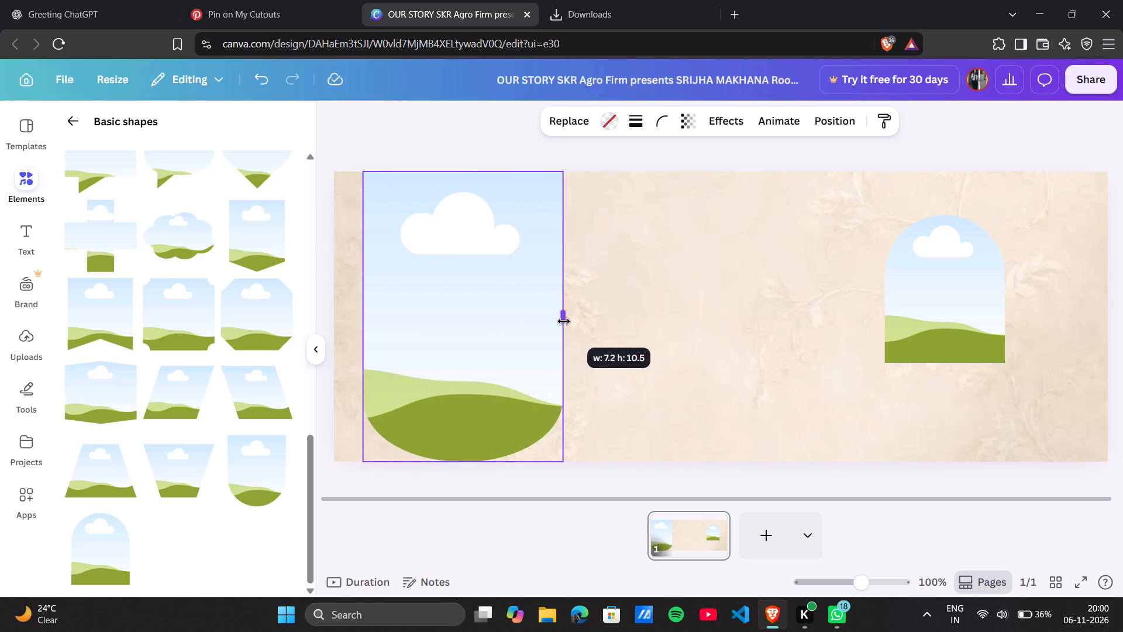
{"action": "left_click_drag", "start_coordinate": [564, 321], "coordinate": [571, 321]}
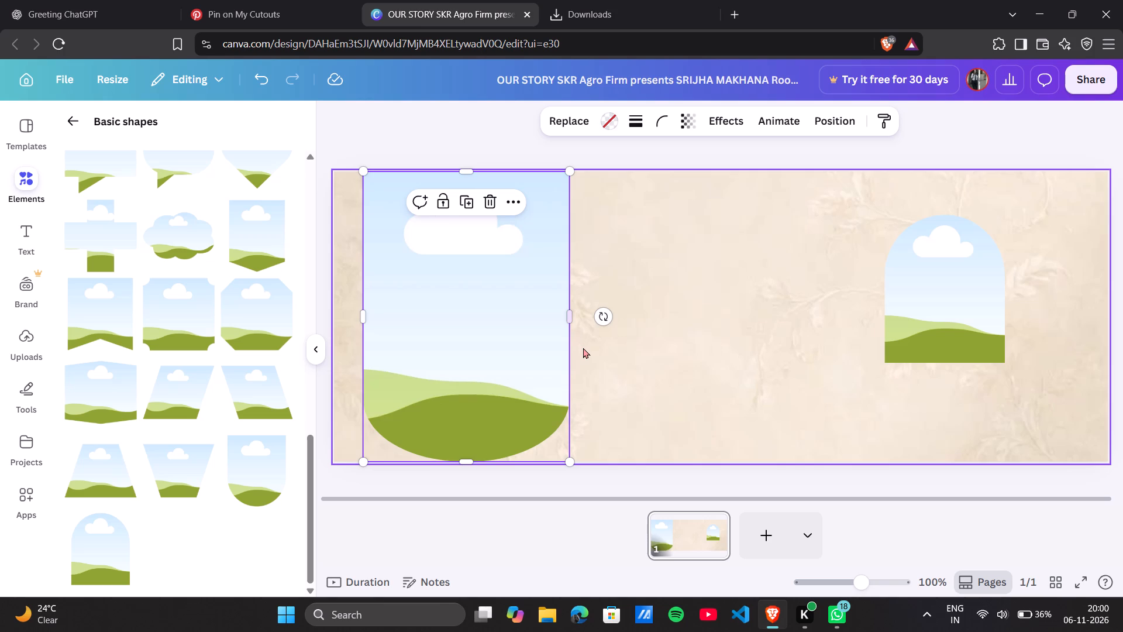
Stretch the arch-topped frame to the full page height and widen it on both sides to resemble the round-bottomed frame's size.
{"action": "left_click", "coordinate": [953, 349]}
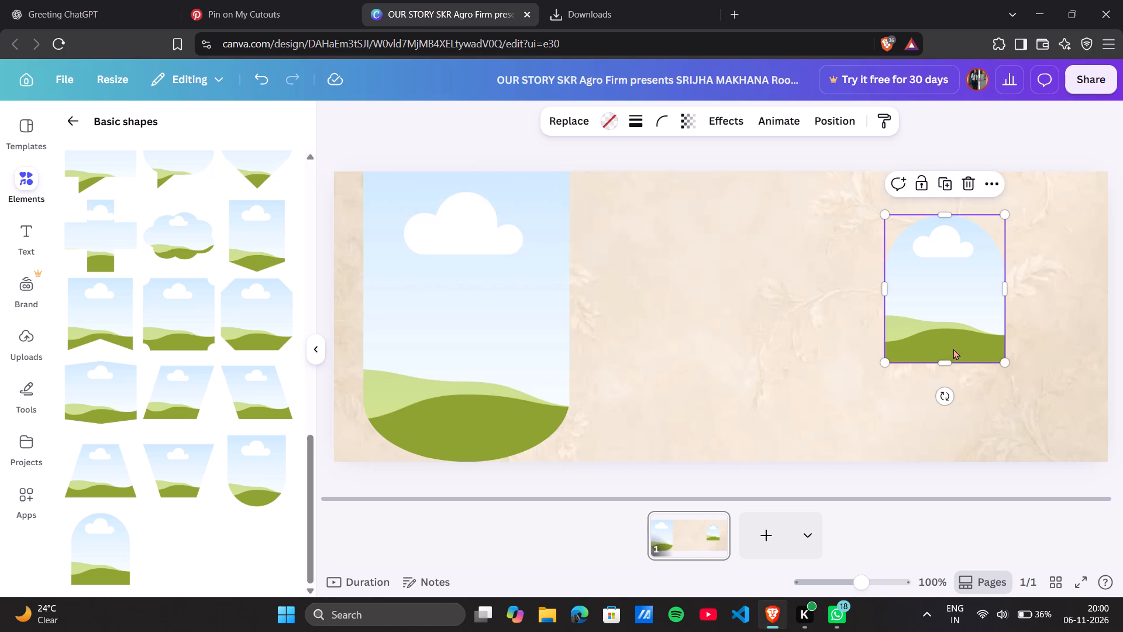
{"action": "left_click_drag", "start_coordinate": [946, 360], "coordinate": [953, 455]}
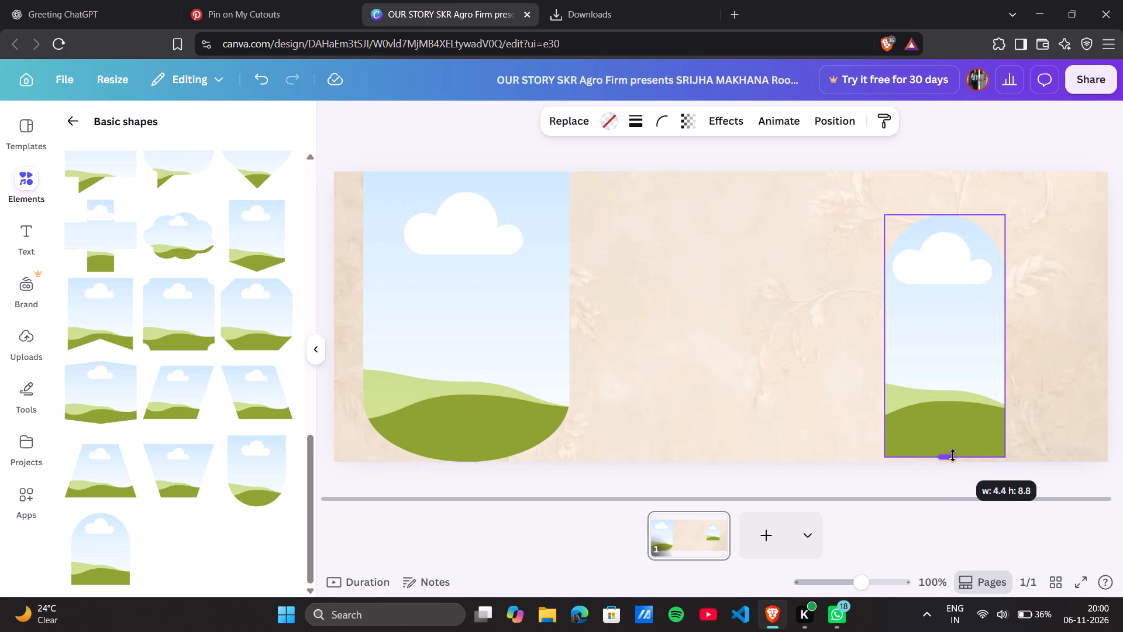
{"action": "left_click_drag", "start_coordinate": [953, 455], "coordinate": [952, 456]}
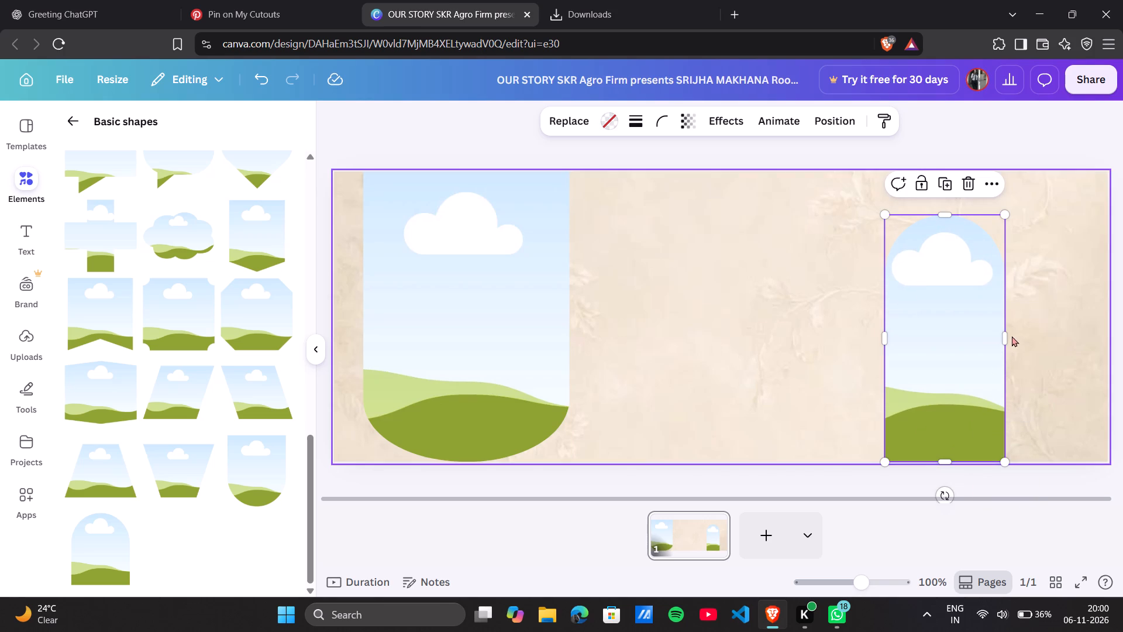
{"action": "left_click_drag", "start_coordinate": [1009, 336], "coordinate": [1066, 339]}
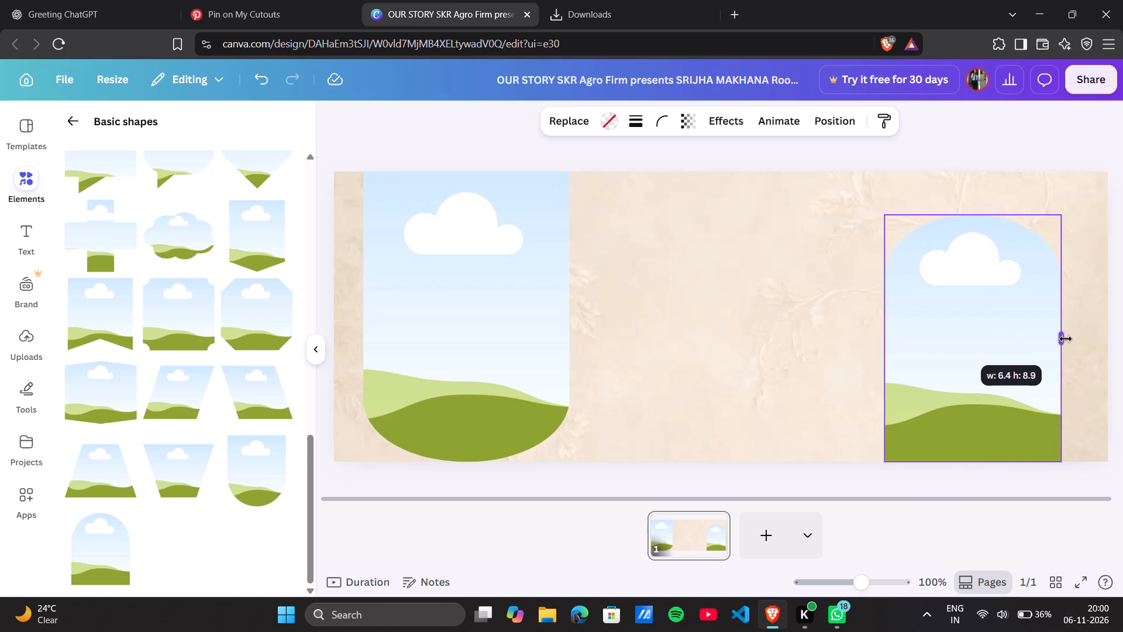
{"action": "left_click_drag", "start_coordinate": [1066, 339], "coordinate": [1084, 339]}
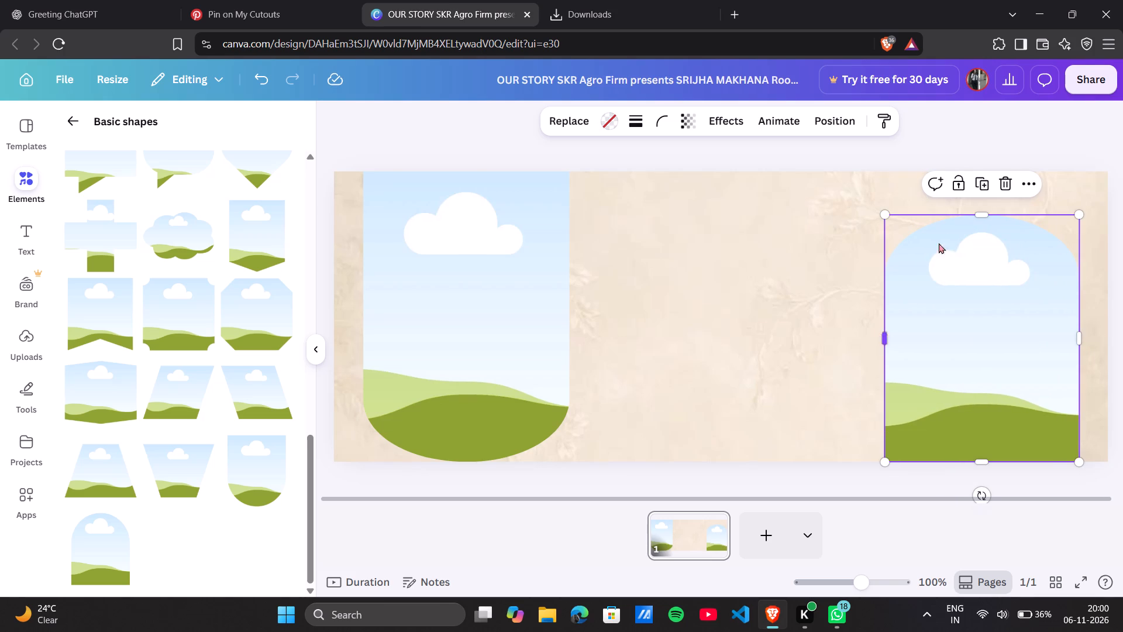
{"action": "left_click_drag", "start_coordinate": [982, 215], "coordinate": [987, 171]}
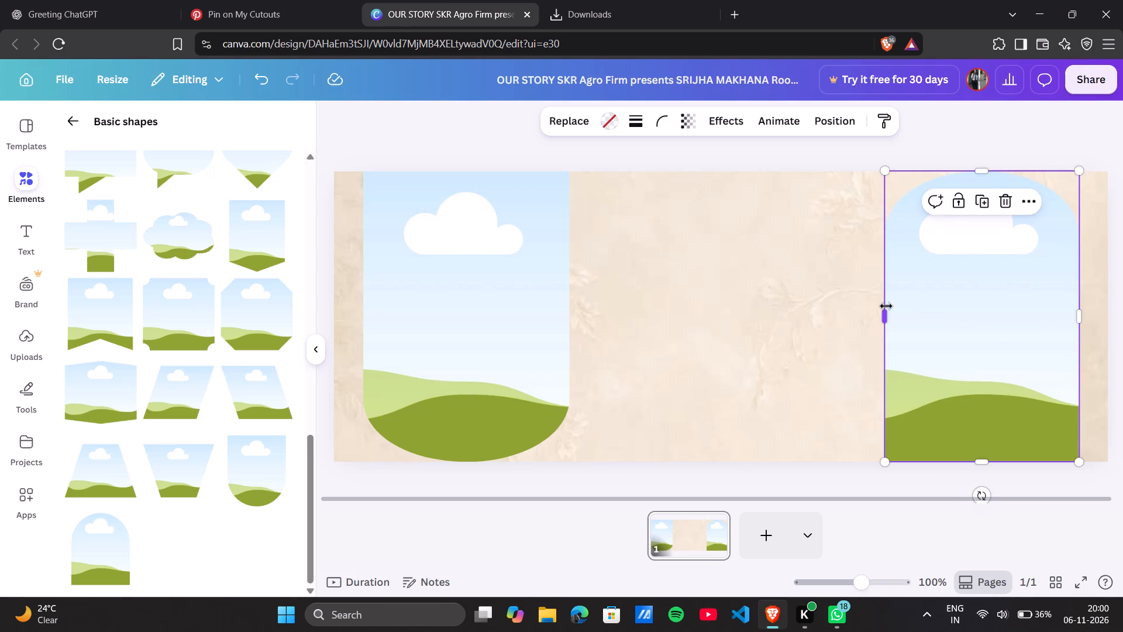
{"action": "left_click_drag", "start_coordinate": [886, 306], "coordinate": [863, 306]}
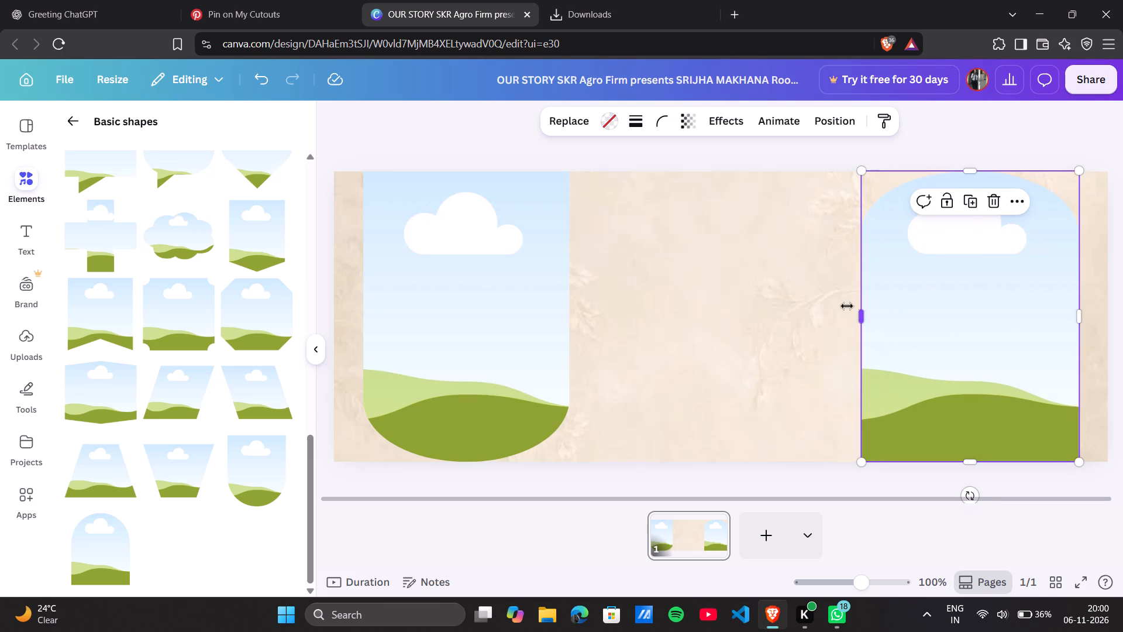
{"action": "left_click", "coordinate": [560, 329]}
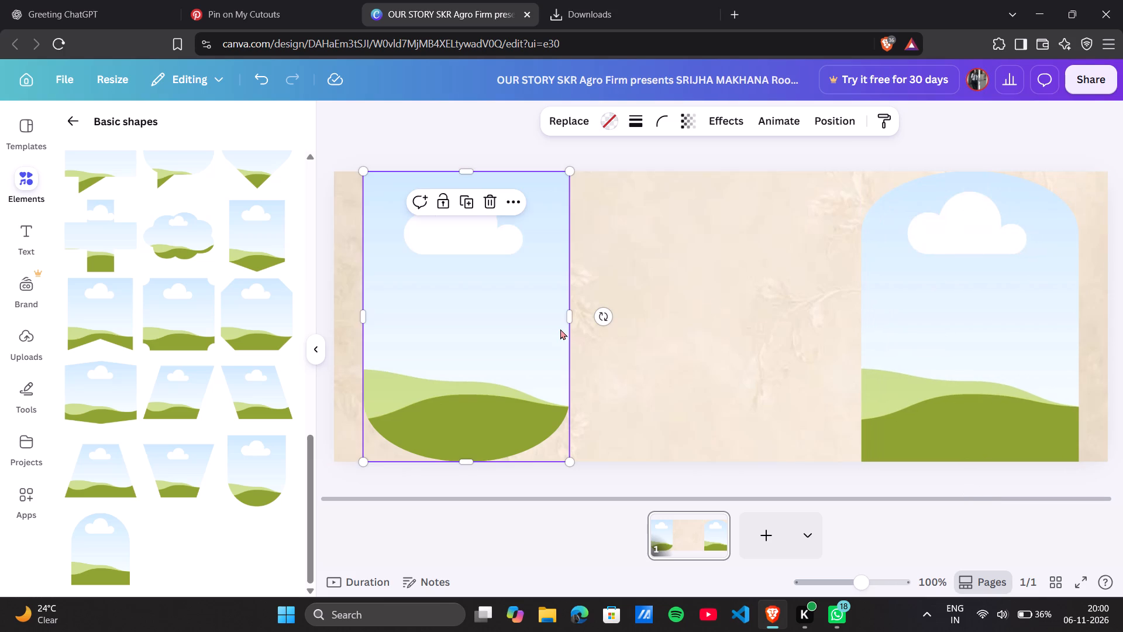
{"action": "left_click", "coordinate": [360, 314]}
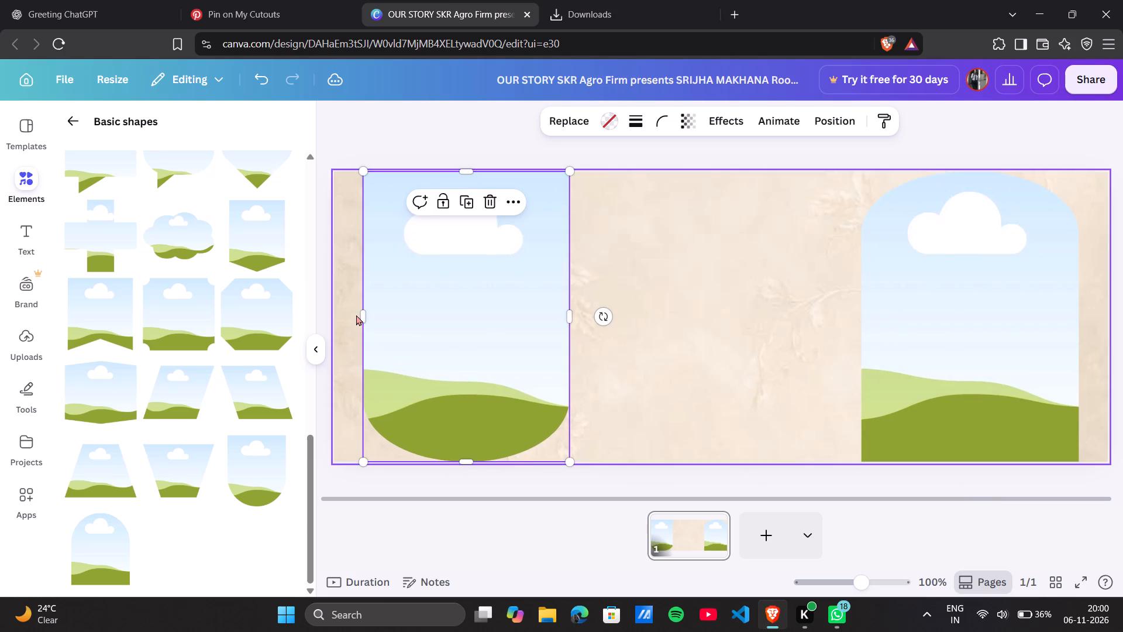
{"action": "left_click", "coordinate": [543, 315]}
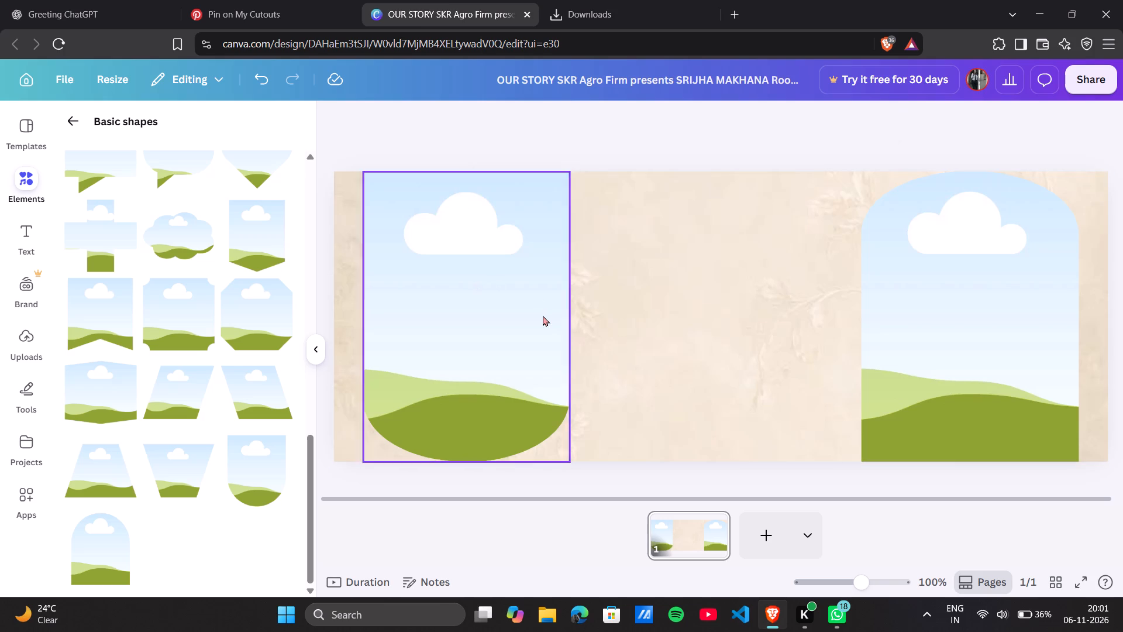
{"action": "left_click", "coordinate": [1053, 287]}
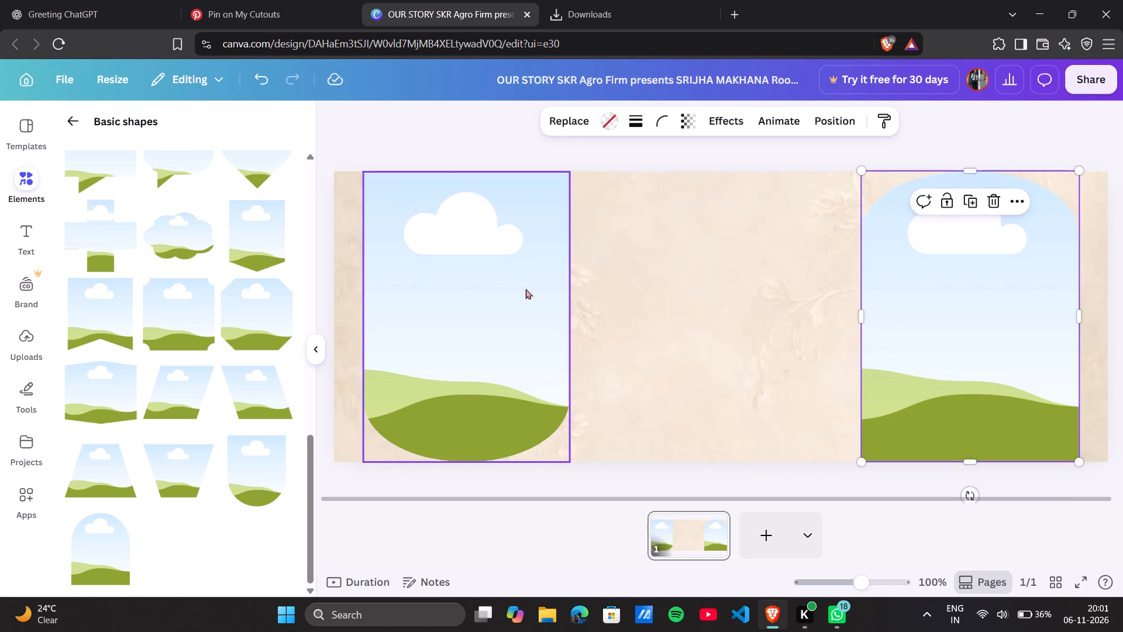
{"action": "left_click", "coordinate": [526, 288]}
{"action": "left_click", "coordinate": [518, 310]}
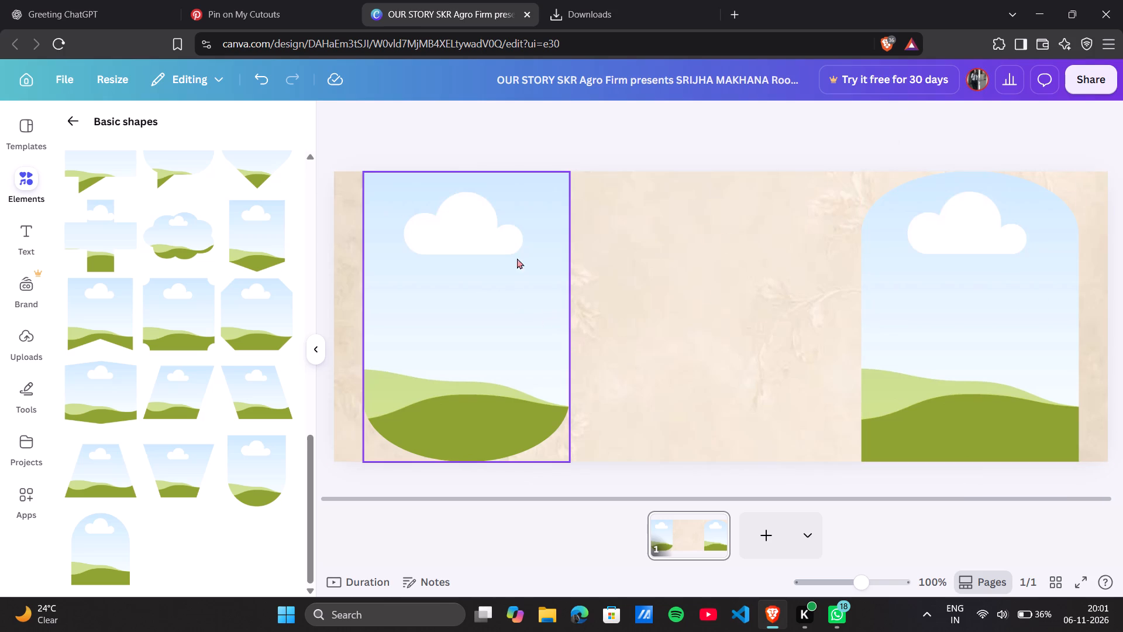
Delete the arch-topped frame from the page.
{"action": "left_click", "coordinate": [929, 334]}
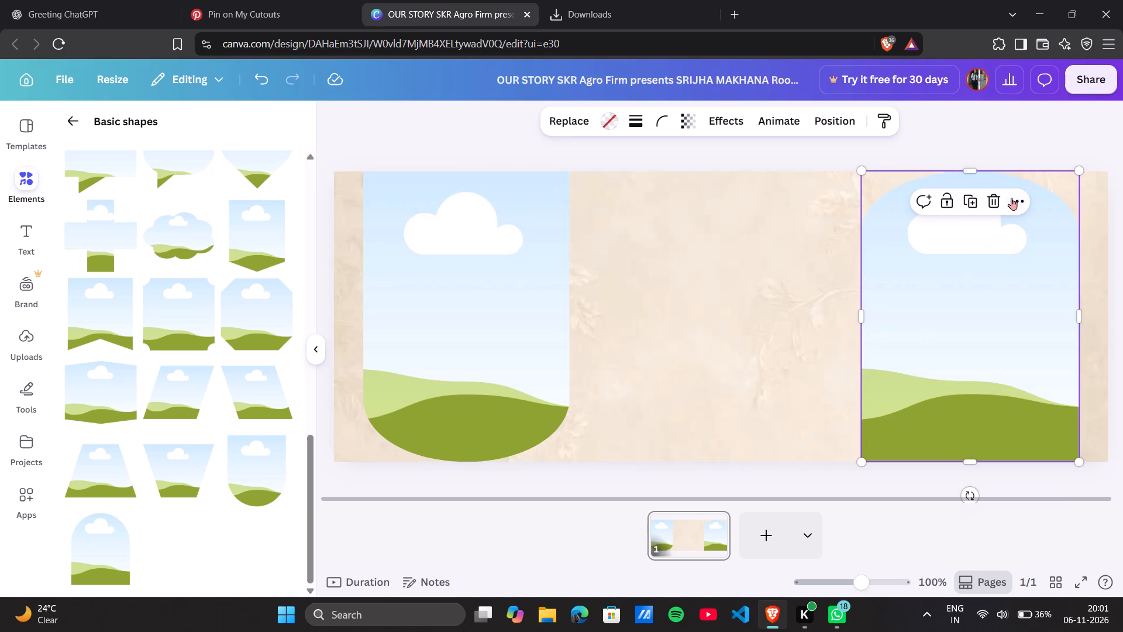
{"action": "left_click", "coordinate": [992, 202]}
Duplicate the round-bottomed frame, move the copy to the empty area beside it, and rotate the copy to -180°.
{"action": "left_click", "coordinate": [438, 321]}
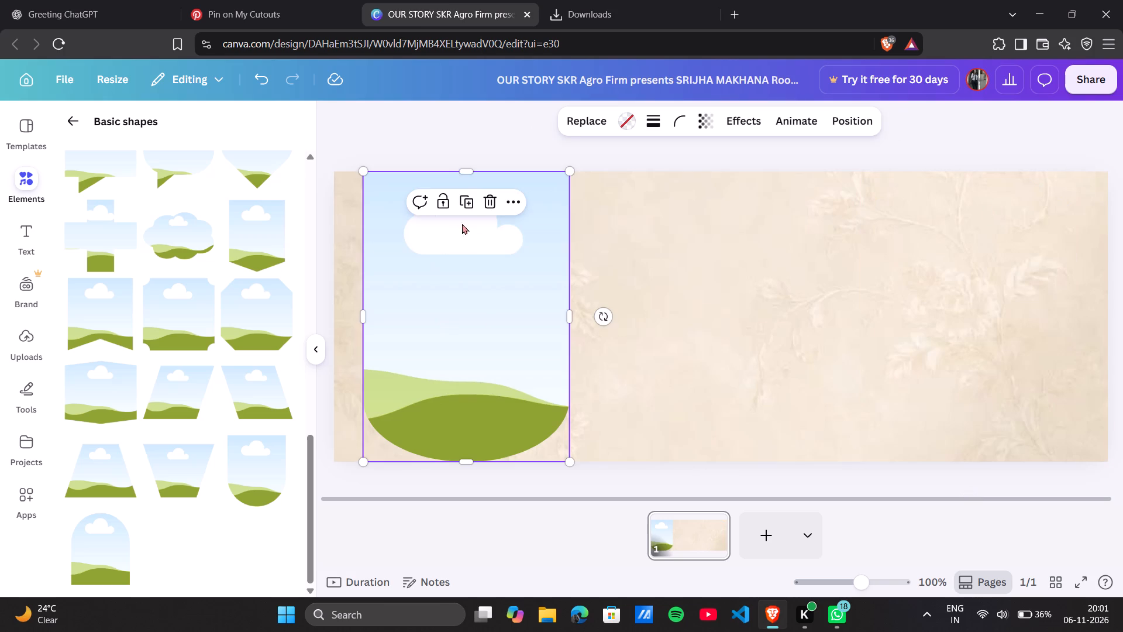
{"action": "left_click", "coordinate": [473, 204]}
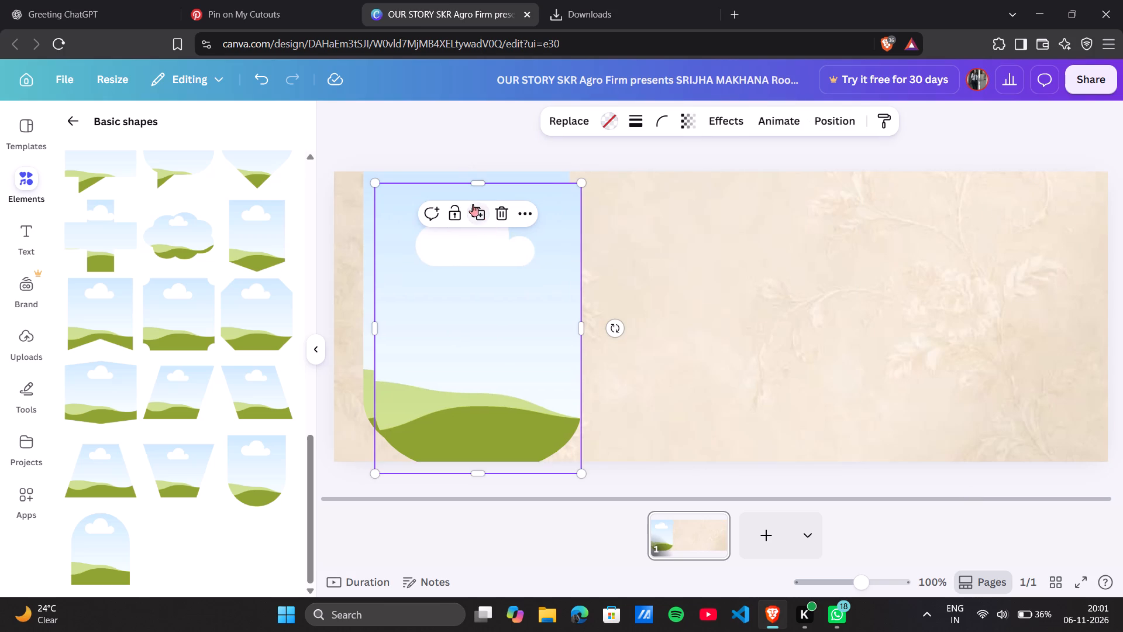
{"action": "left_click_drag", "start_coordinate": [518, 310], "coordinate": [829, 293]}
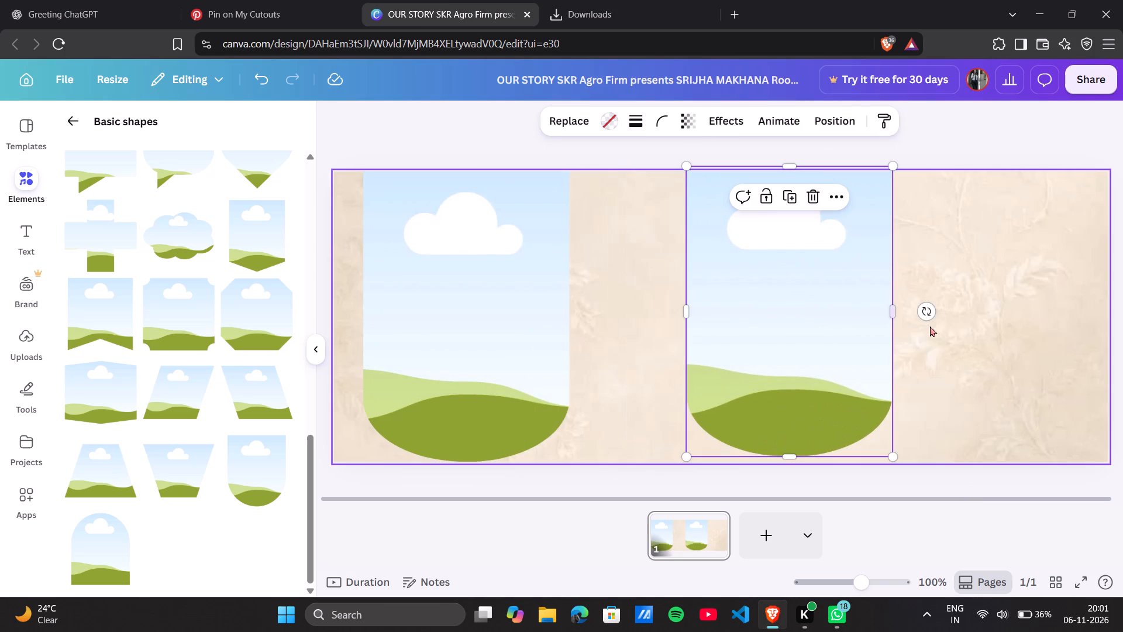
{"action": "left_click_drag", "start_coordinate": [932, 313], "coordinate": [711, 271]}
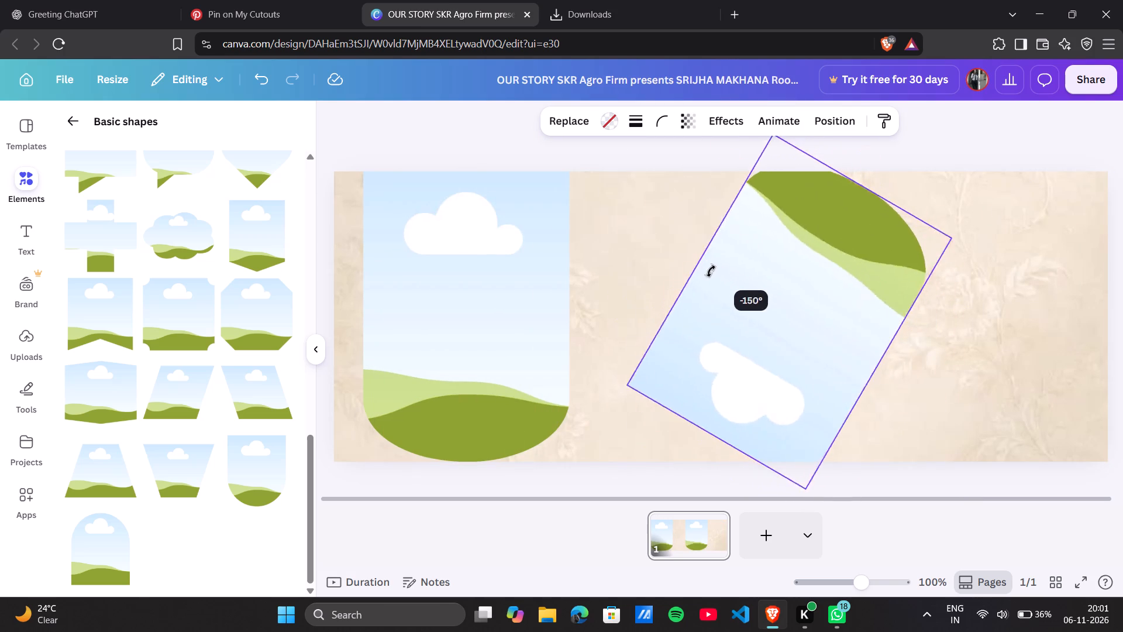
{"action": "left_click_drag", "start_coordinate": [711, 271], "coordinate": [714, 312]}
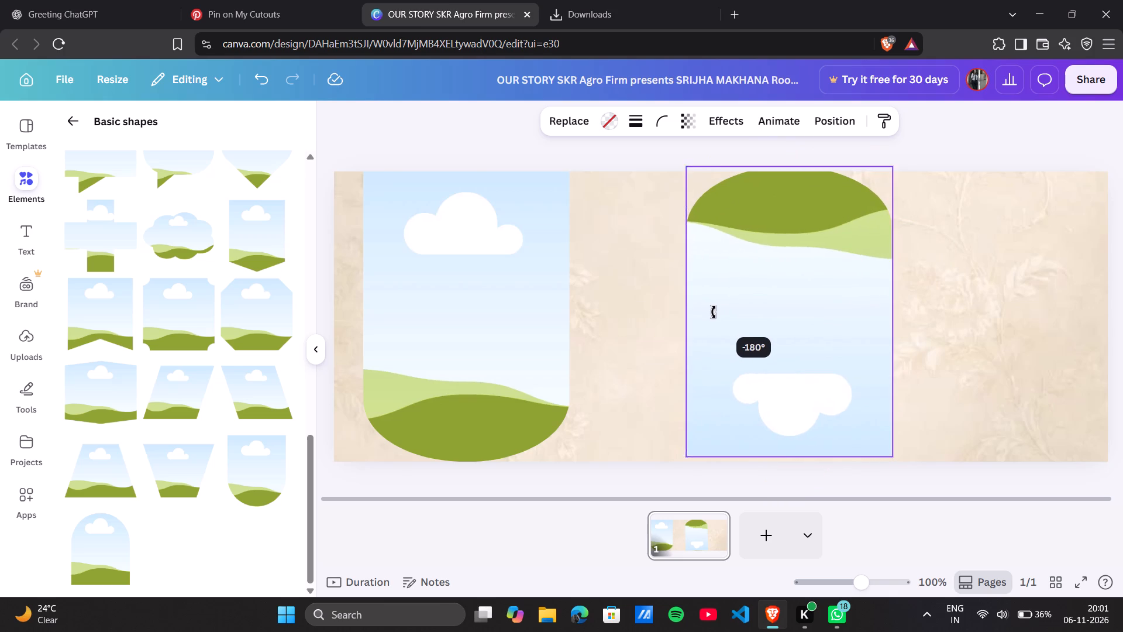
{"action": "left_click_drag", "start_coordinate": [714, 312], "coordinate": [712, 311]}
Move the rotated frame near the page's right edge, aligned with the page's top and bottom edges, and deselect it.
{"action": "left_click_drag", "start_coordinate": [782, 300], "coordinate": [969, 297]}
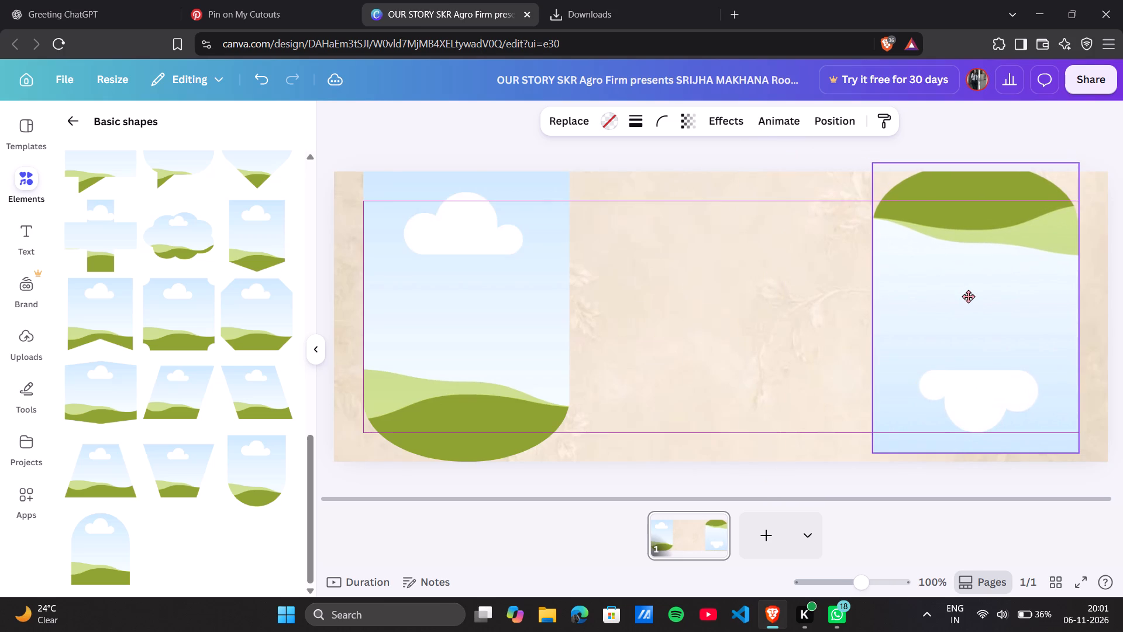
{"action": "left_click_drag", "start_coordinate": [969, 297], "coordinate": [968, 303]}
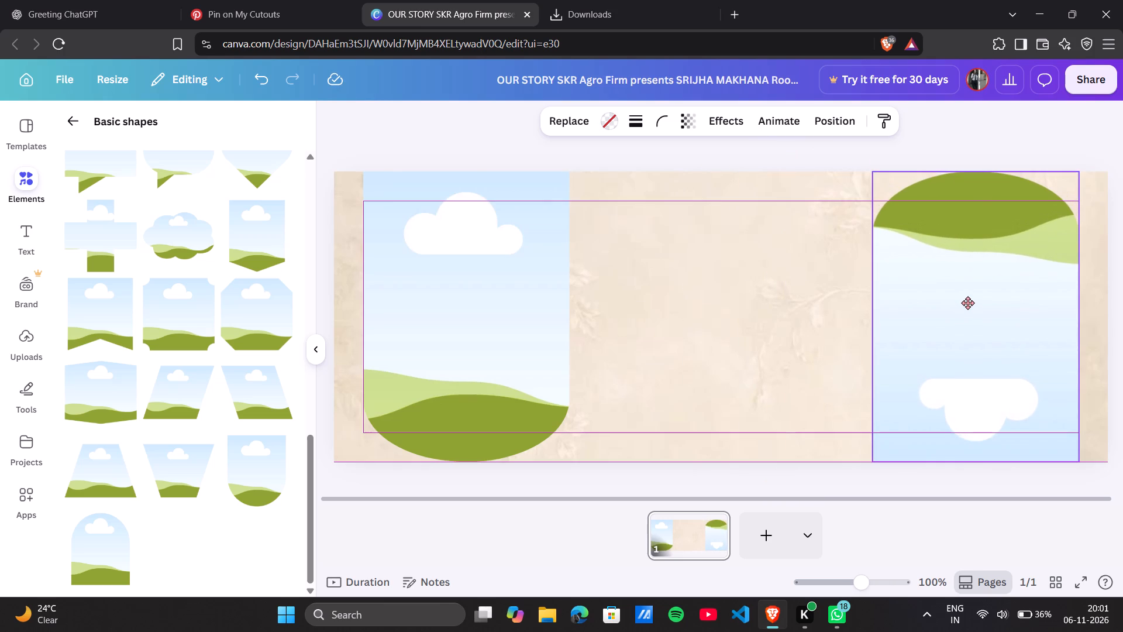
{"action": "left_click_drag", "start_coordinate": [968, 303], "coordinate": [968, 303]}
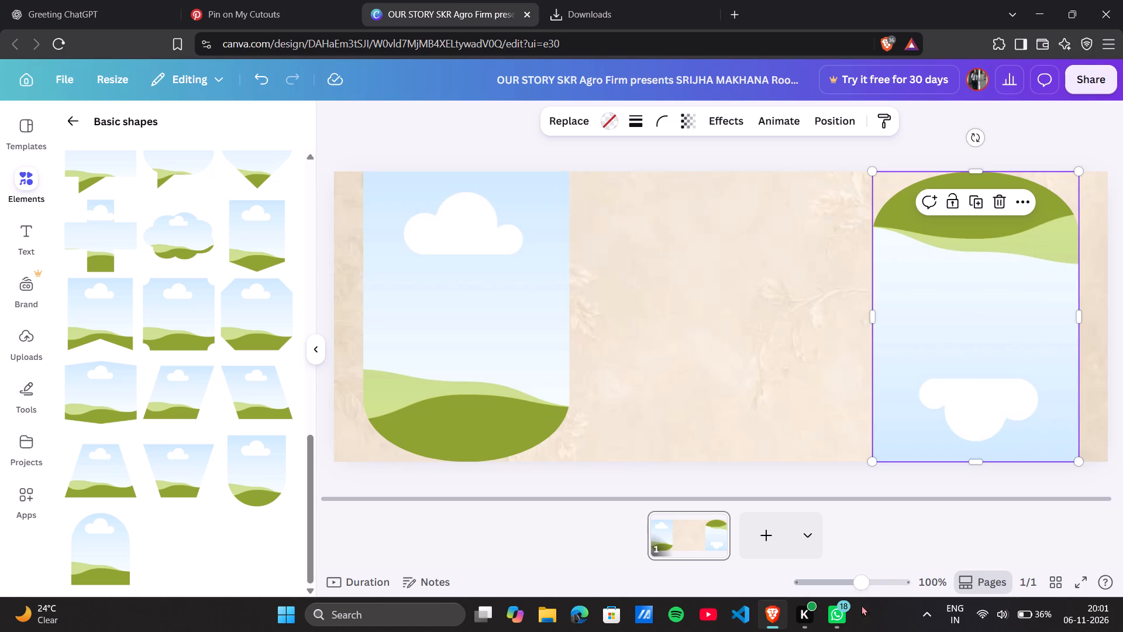
{"action": "left_click", "coordinate": [951, 485]}
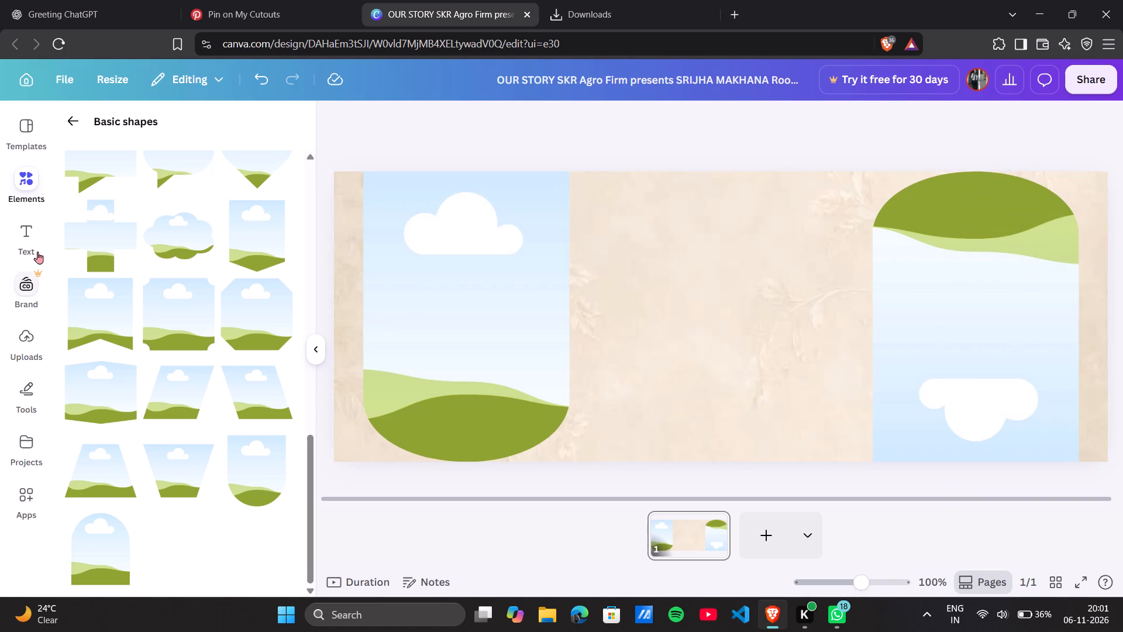
Fill both the round-bottomed frame and the rotated arch-topped frame with the uploaded dark plum damask pattern image, and deselect.
{"action": "left_click", "coordinate": [22, 328]}
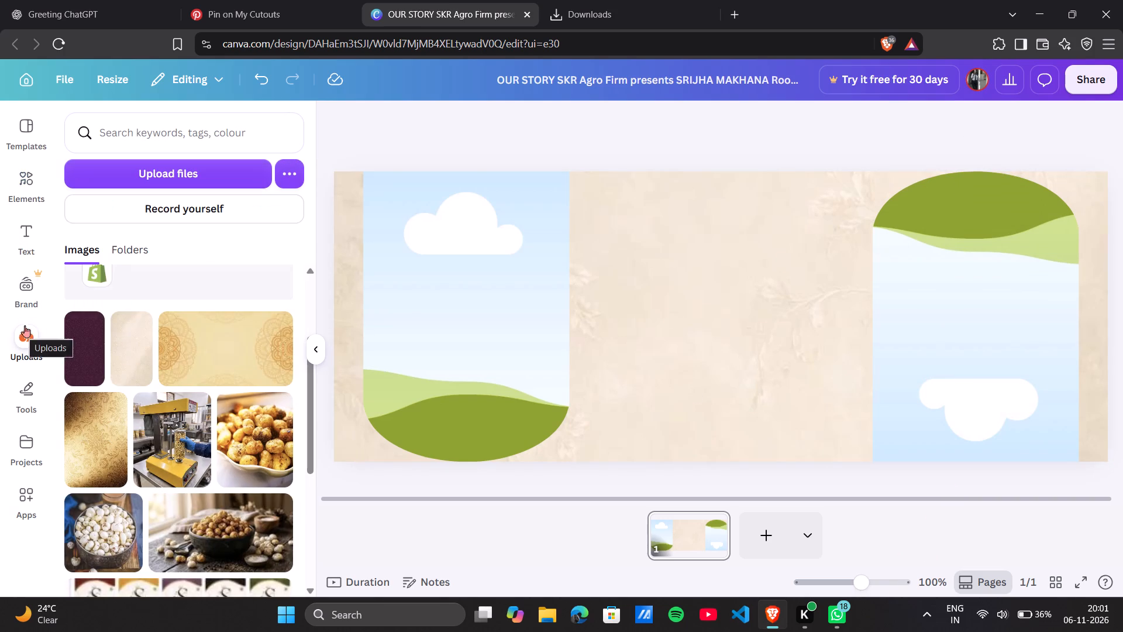
{"action": "left_click", "coordinate": [77, 339]}
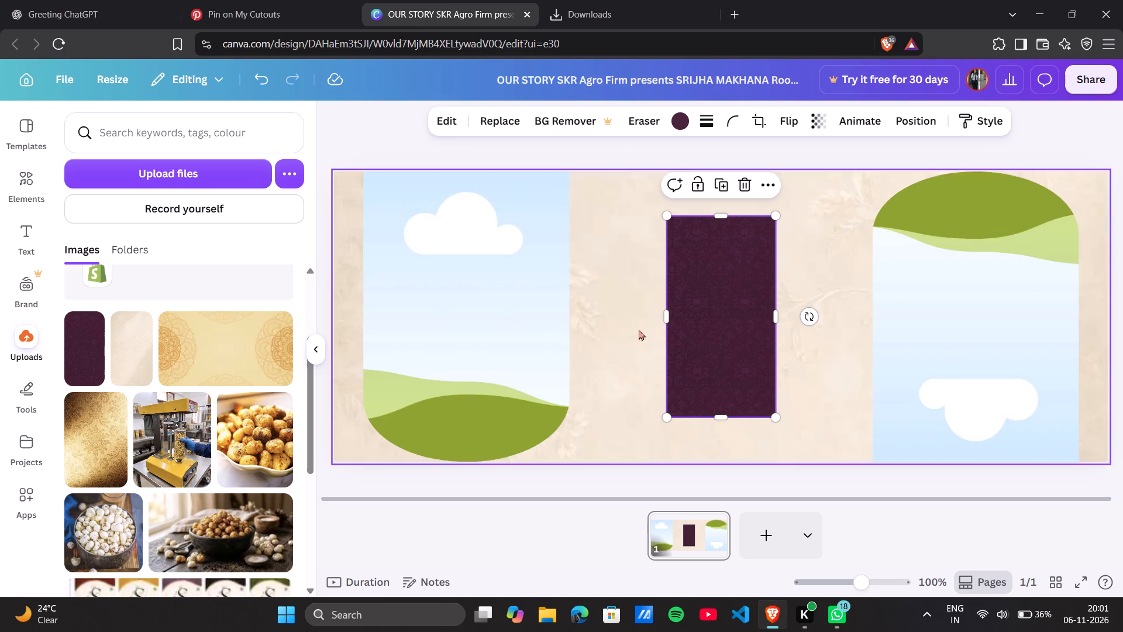
{"action": "left_click_drag", "start_coordinate": [688, 339], "coordinate": [463, 325]}
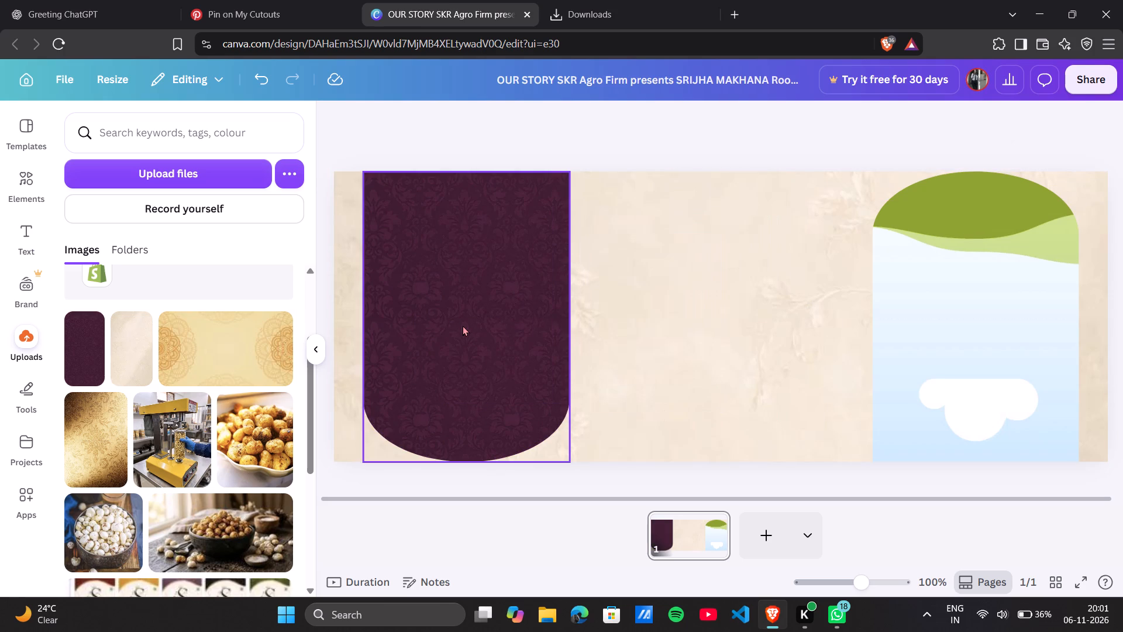
{"action": "left_click", "coordinate": [76, 361]}
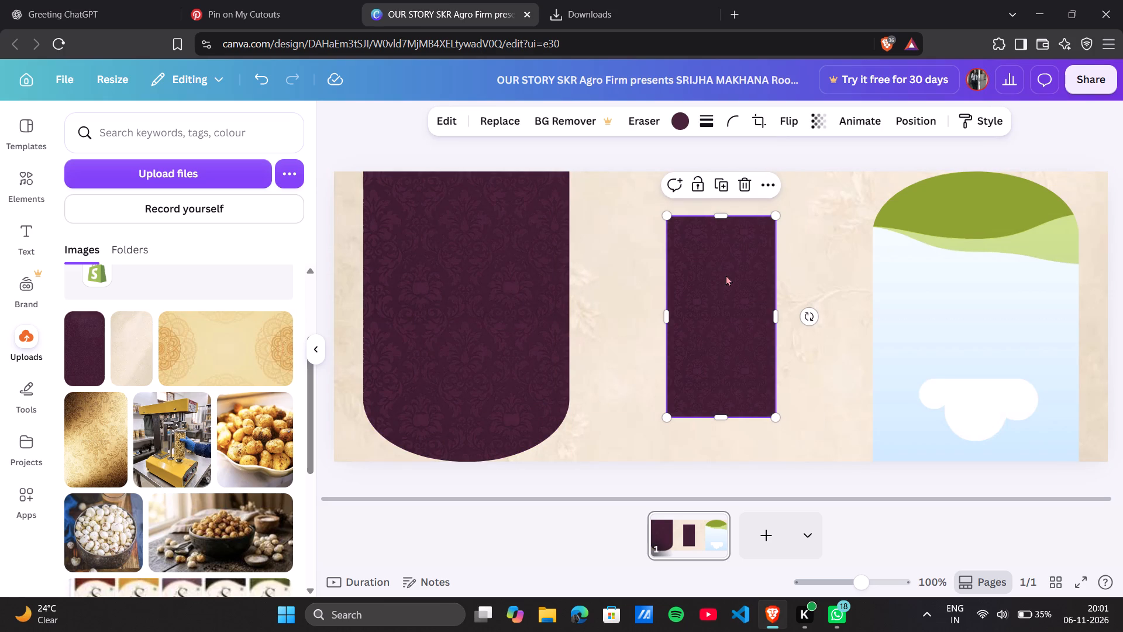
{"action": "left_click_drag", "start_coordinate": [724, 276], "coordinate": [971, 271]}
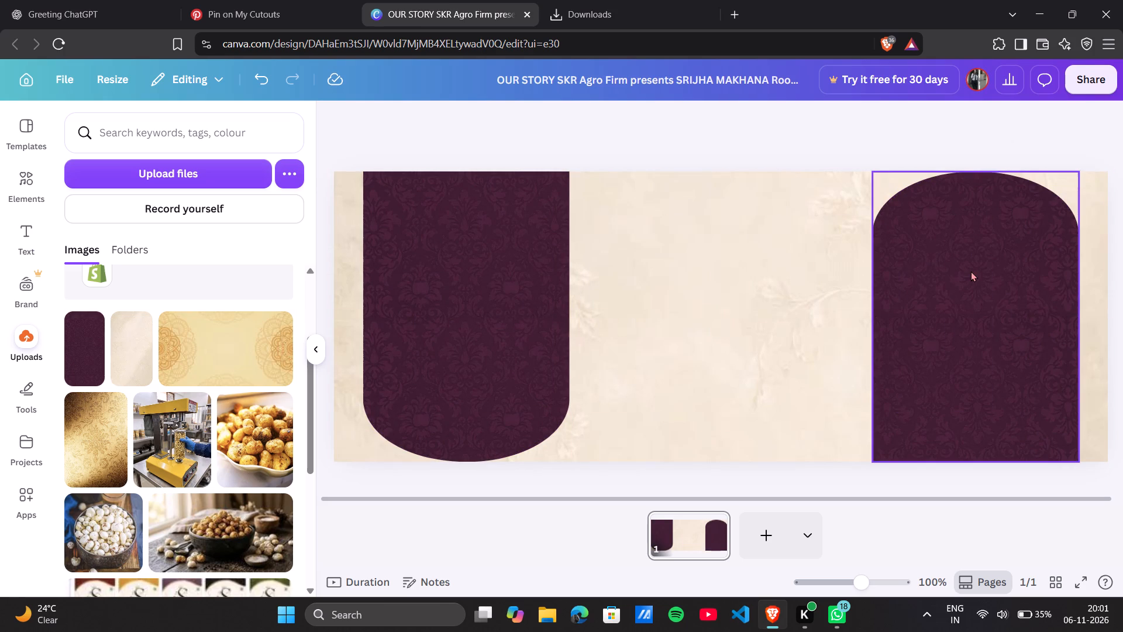
{"action": "left_click", "coordinate": [707, 119]}
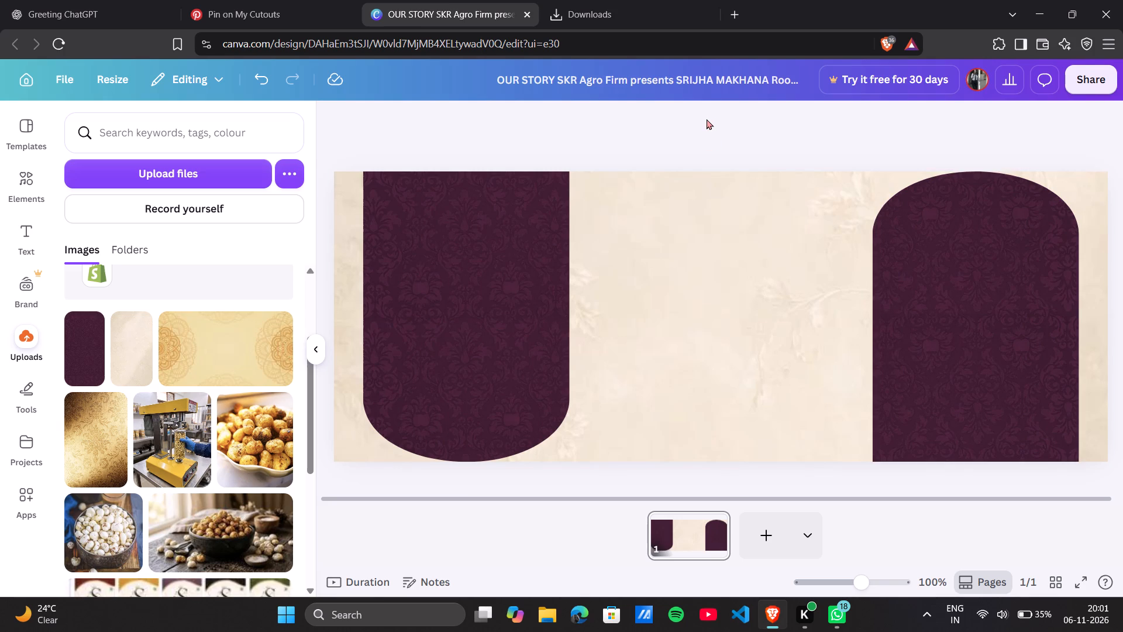
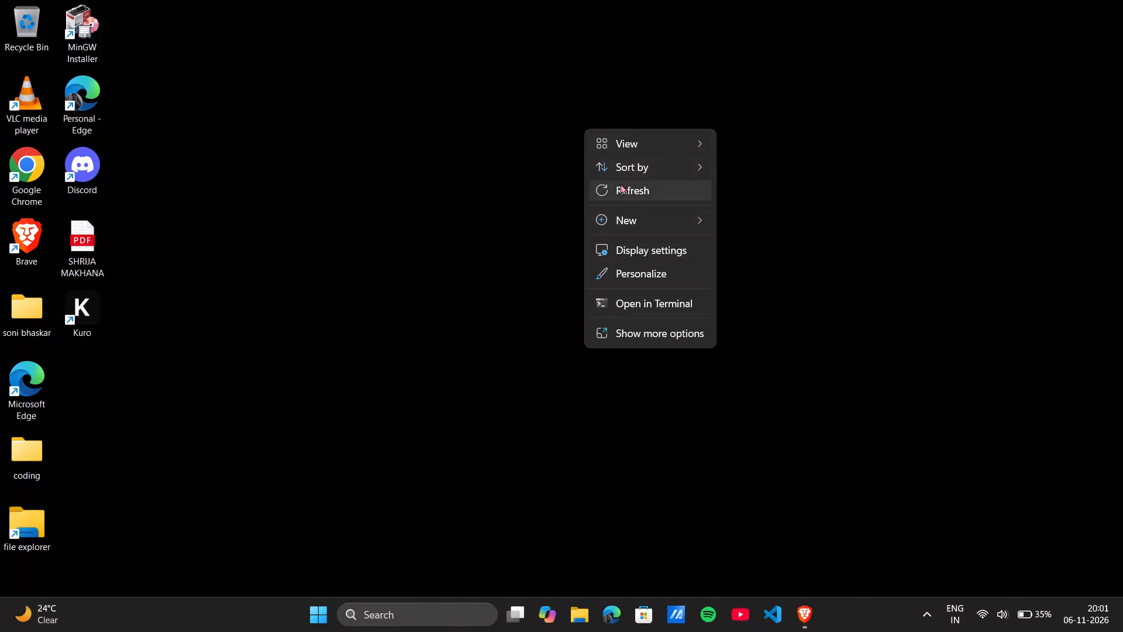
Refresh the Windows desktop and launch the Kuro application.
{"action": "left_click", "coordinate": [621, 184]}
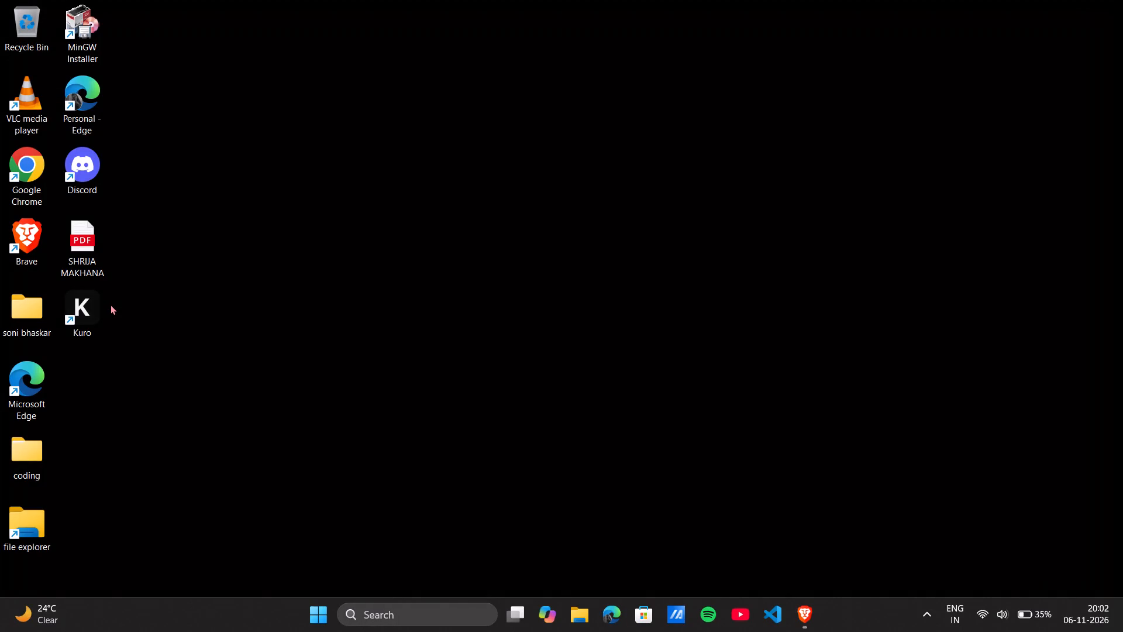
{"action": "left_click", "coordinate": [111, 304]}
{"action": "double_click", "coordinate": [84, 312]}
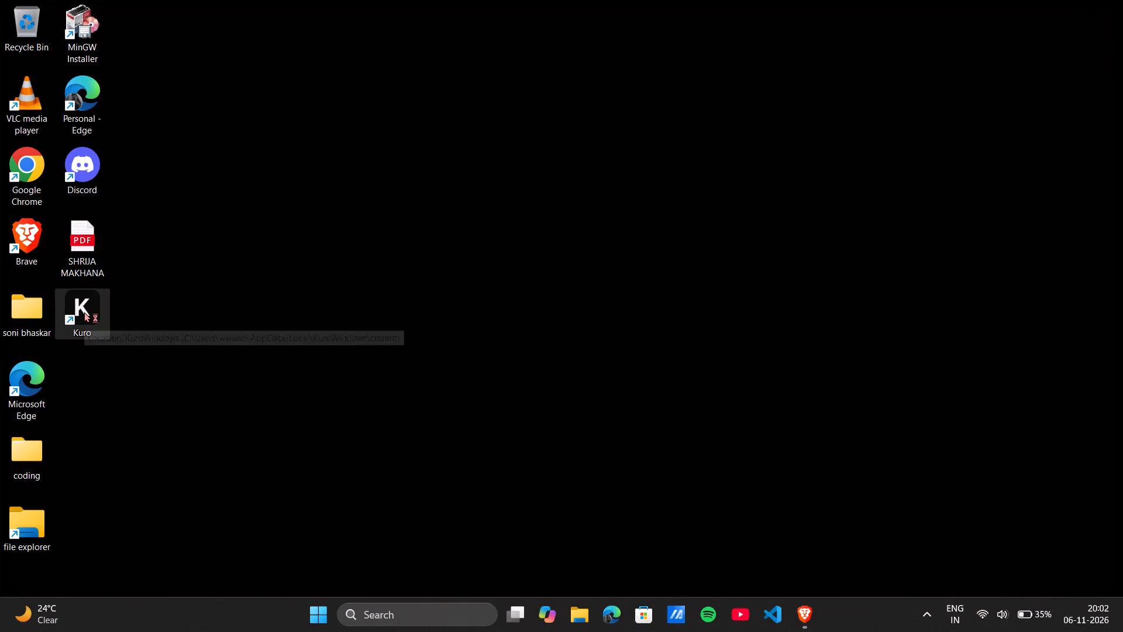
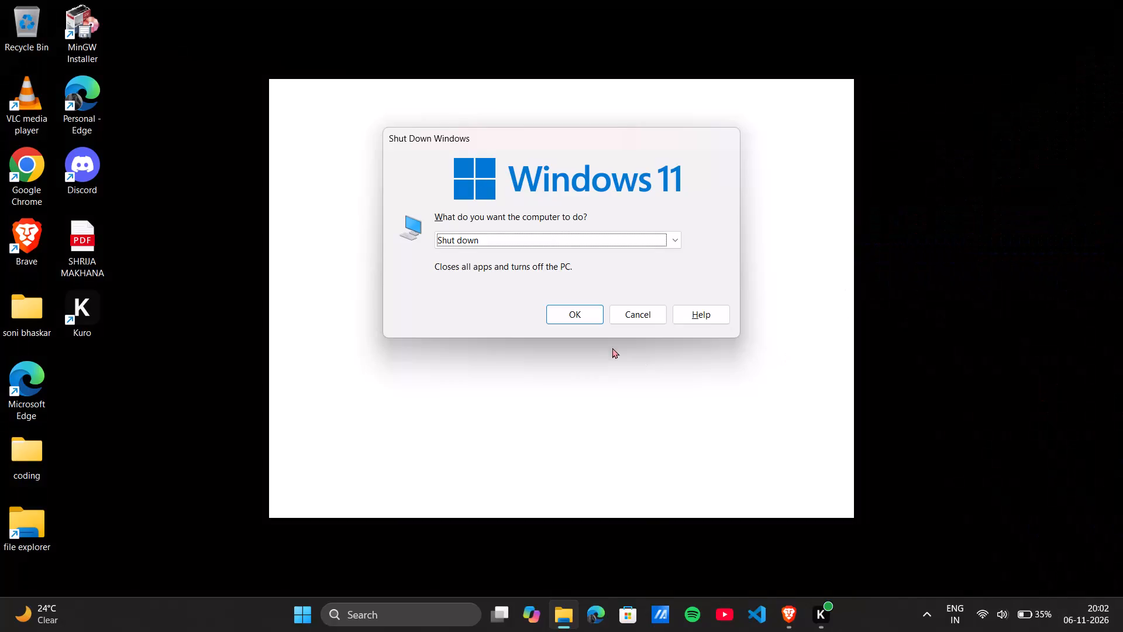
Dismiss the Shut Down Windows dialog without shutting down the computer.
{"action": "left_click", "coordinate": [866, 331]}
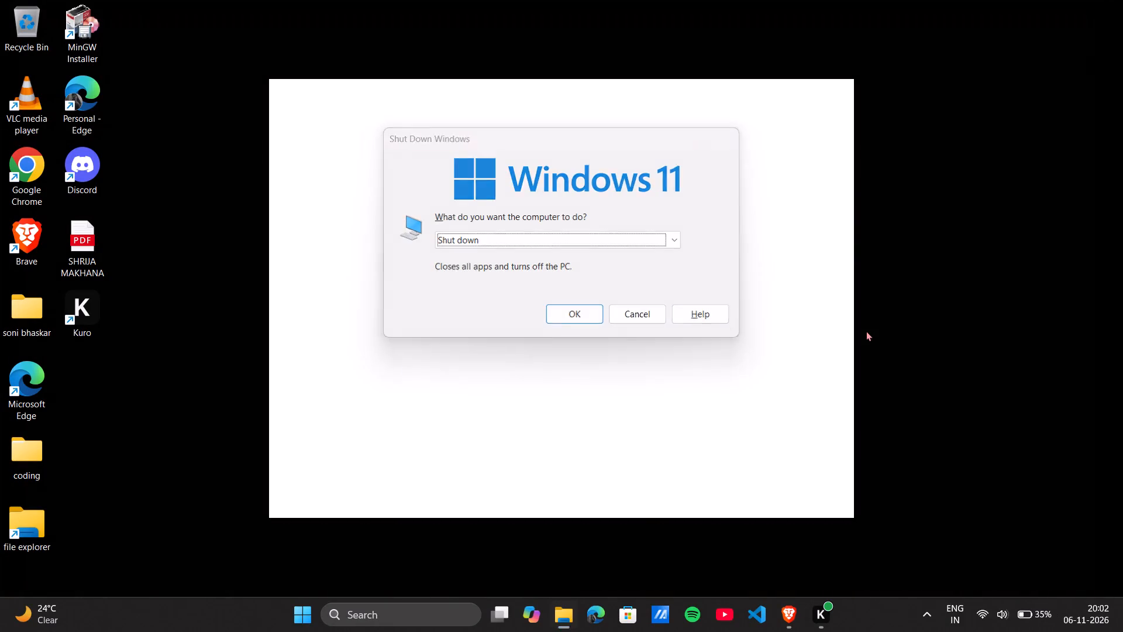
{"action": "left_click", "coordinate": [1017, 315]}
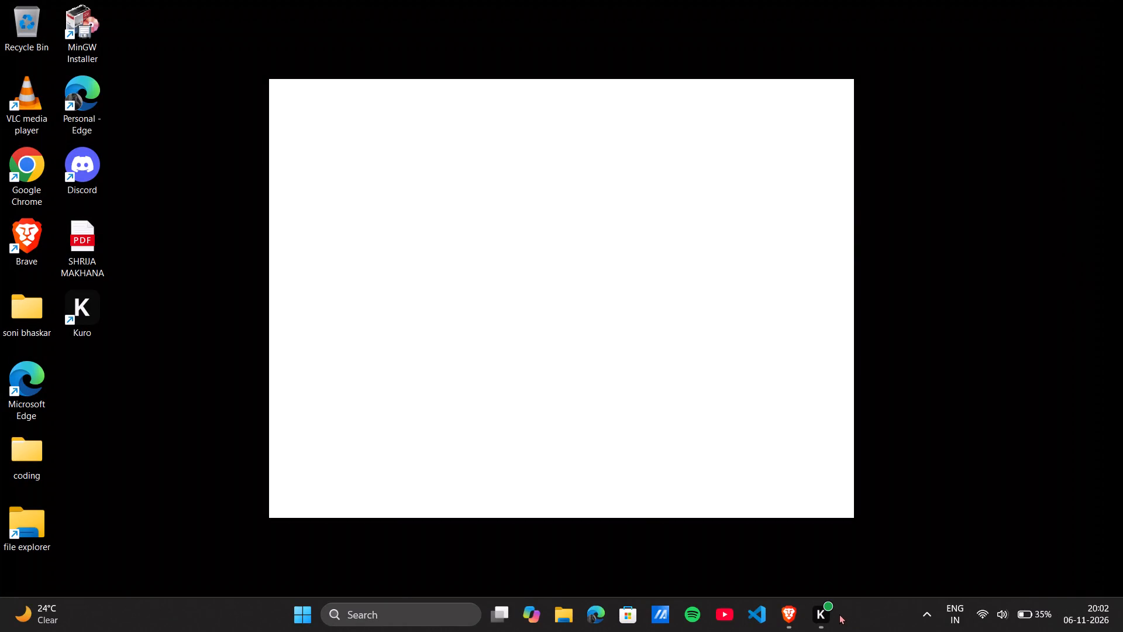